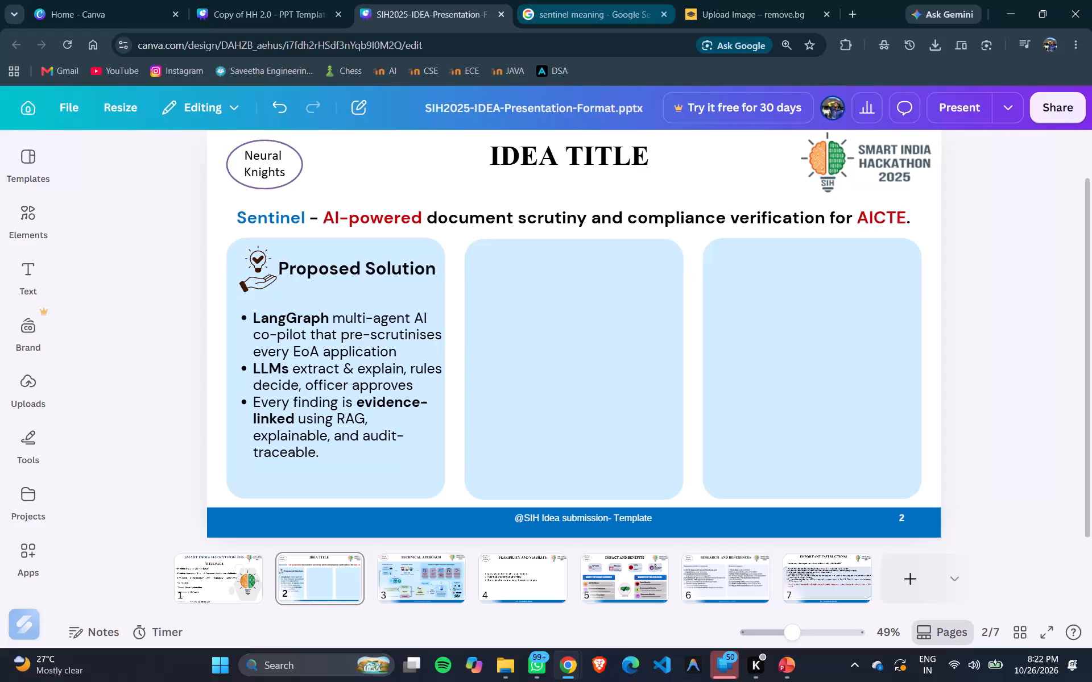
# Duplicate slide 2's "Proposed Solution" heading twice and place the copies at the top of the middle and third blue boxes.
pyautogui.click(522, 575)
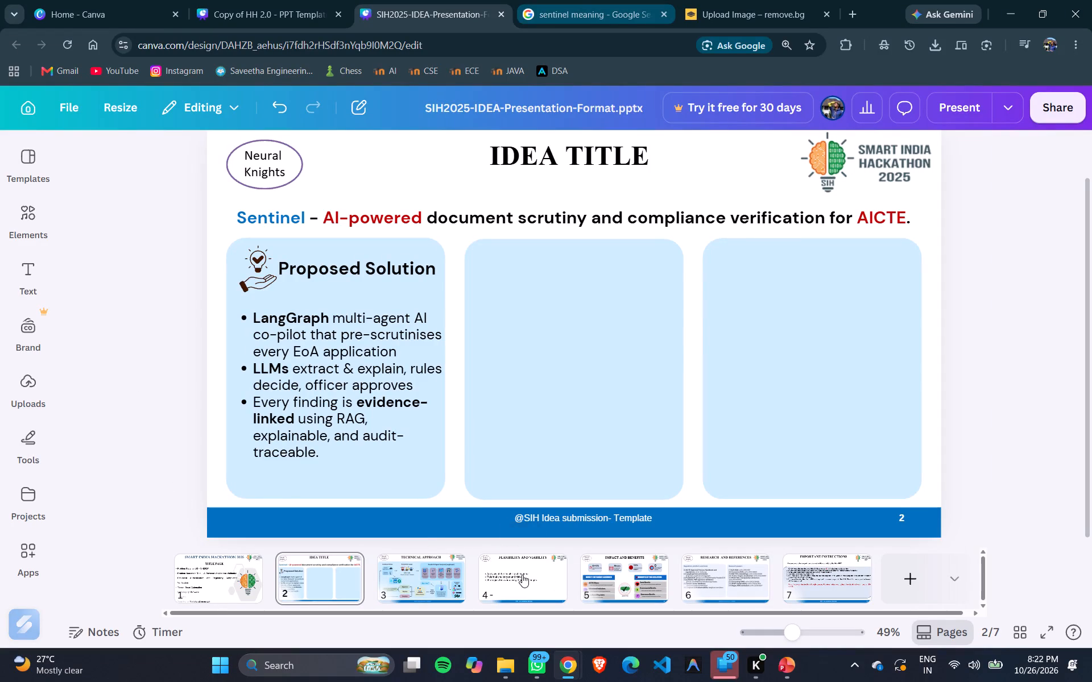
pyautogui.click(350, 580)
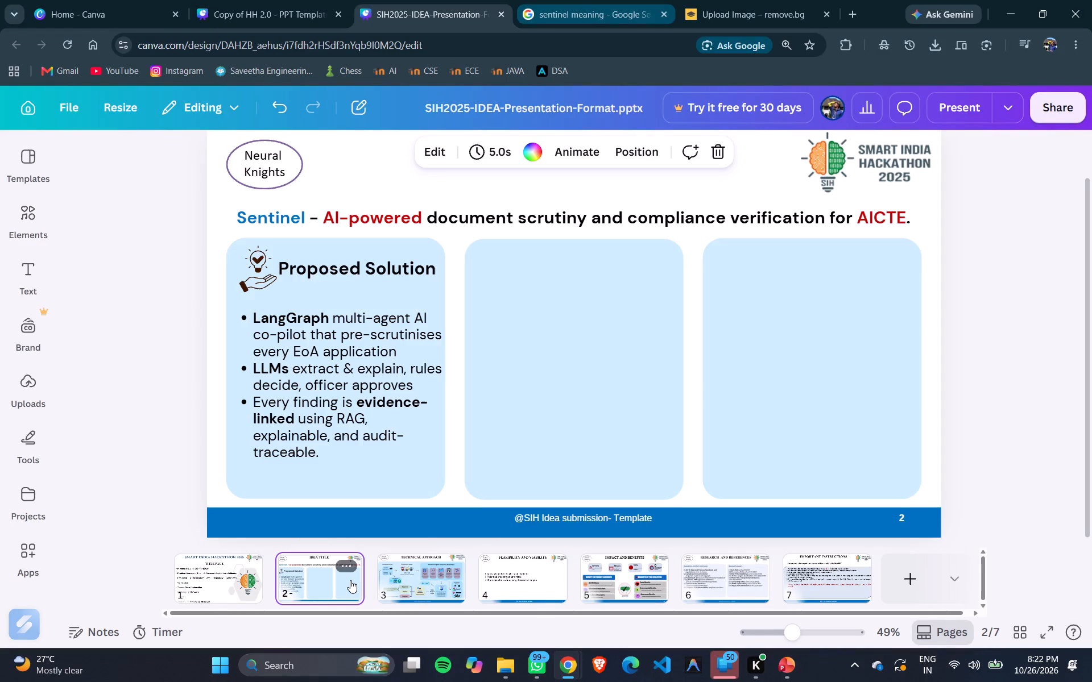
pyautogui.click(352, 265)
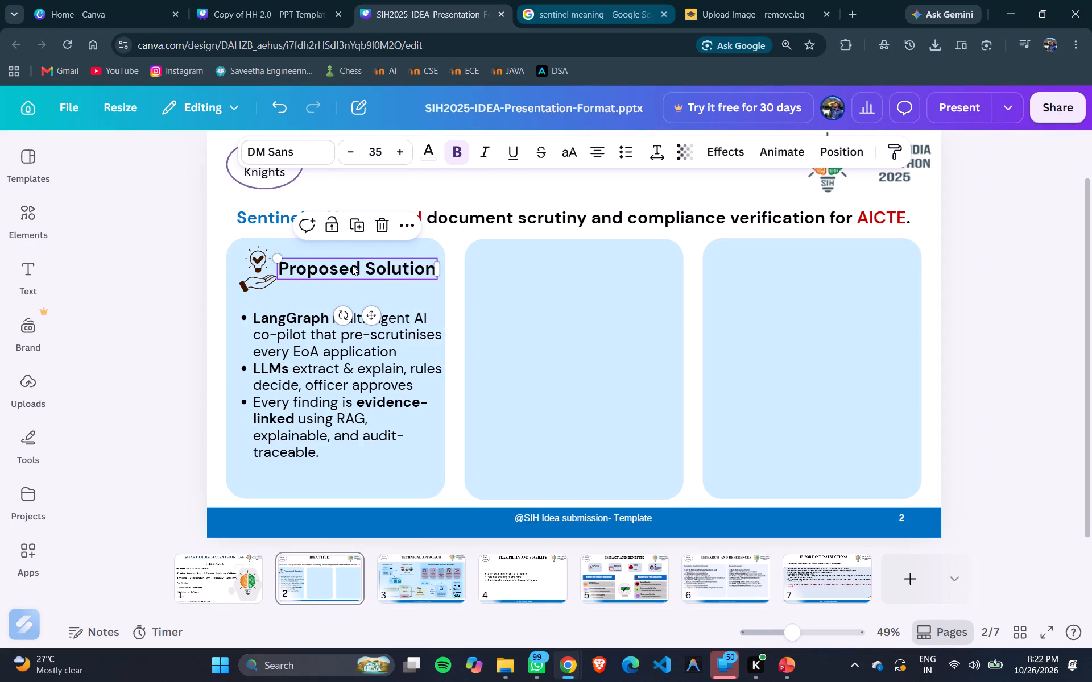
pyautogui.hotkey('ctrl', 'd')
pyautogui.hotkey('ctrl', 'd')
pyautogui.moveTo(368, 276); pyautogui.dragTo(513, 283)
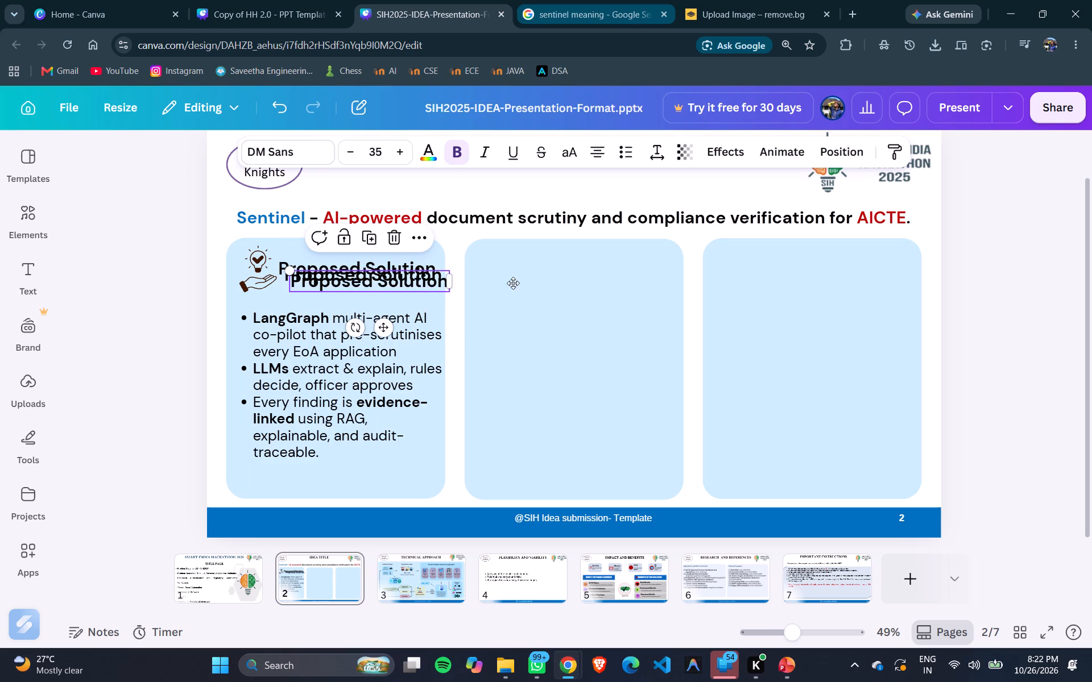
pyautogui.moveTo(513, 283); pyautogui.dragTo(587, 265)
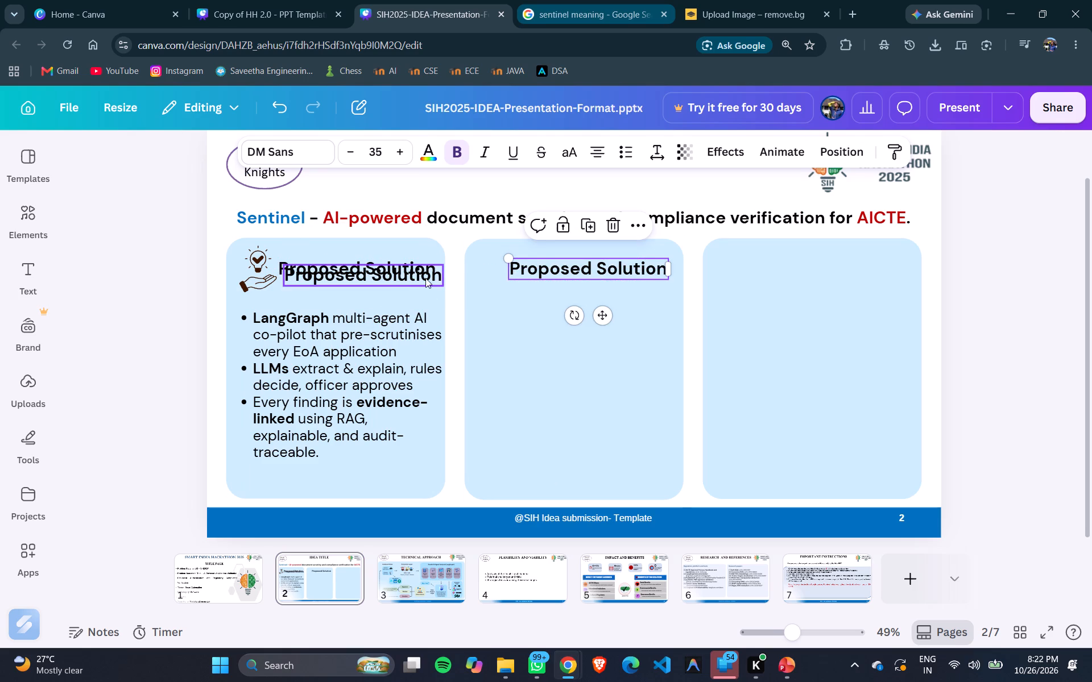
pyautogui.moveTo(406, 277); pyautogui.dragTo(874, 271)
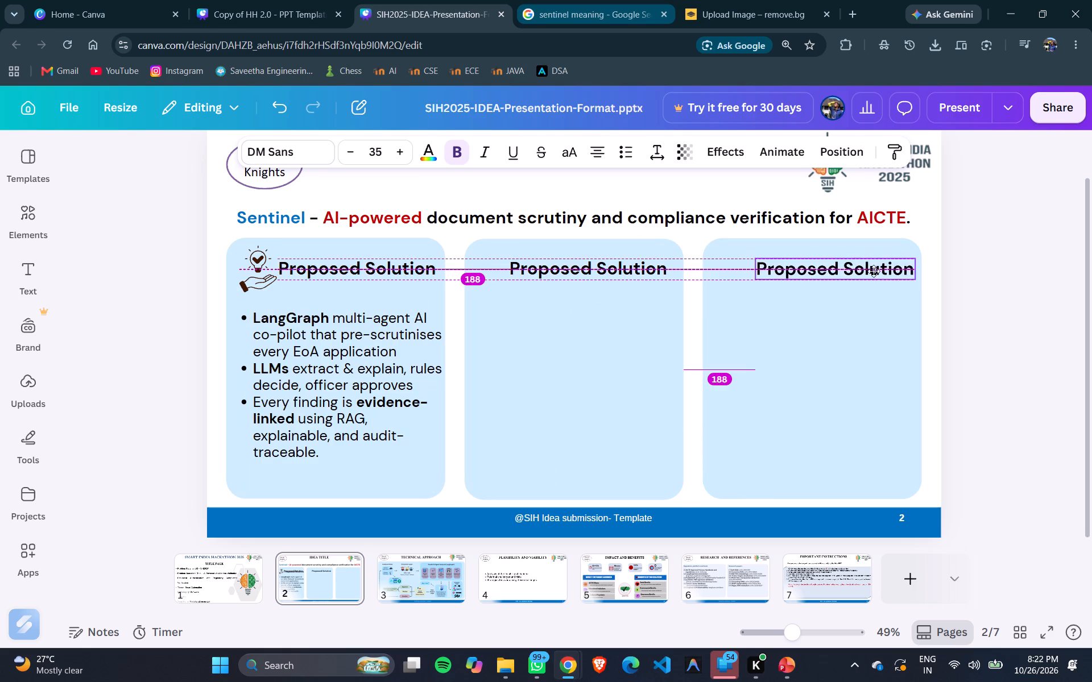
pyautogui.moveTo(874, 271); pyautogui.dragTo(873, 272)
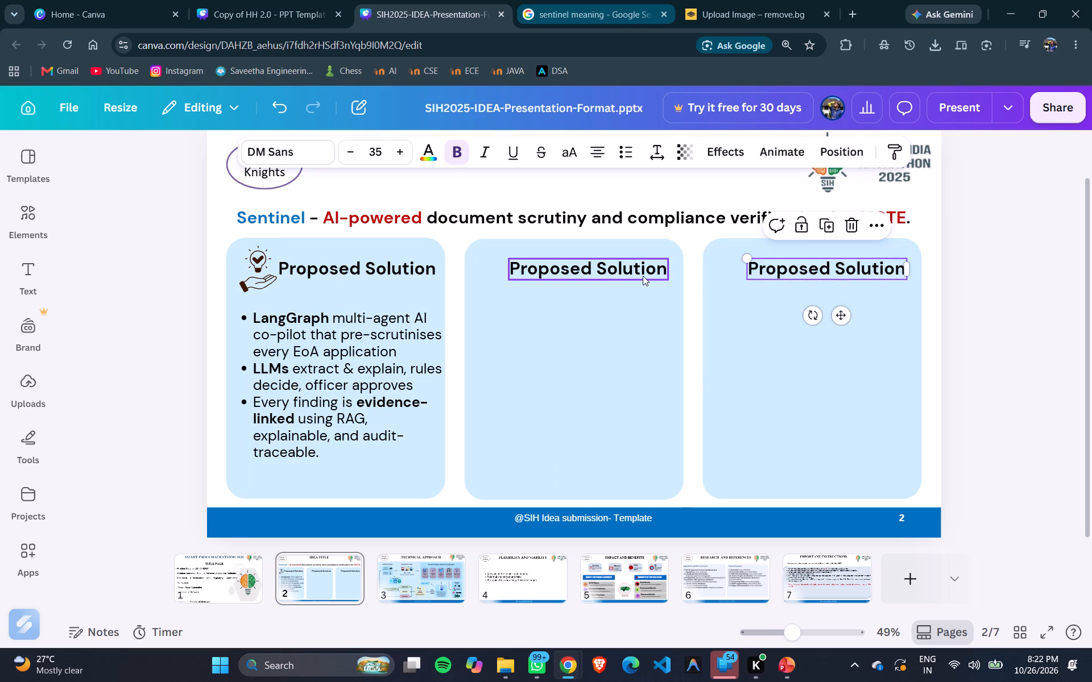
pyautogui.click(643, 276)
pyautogui.press('Right')
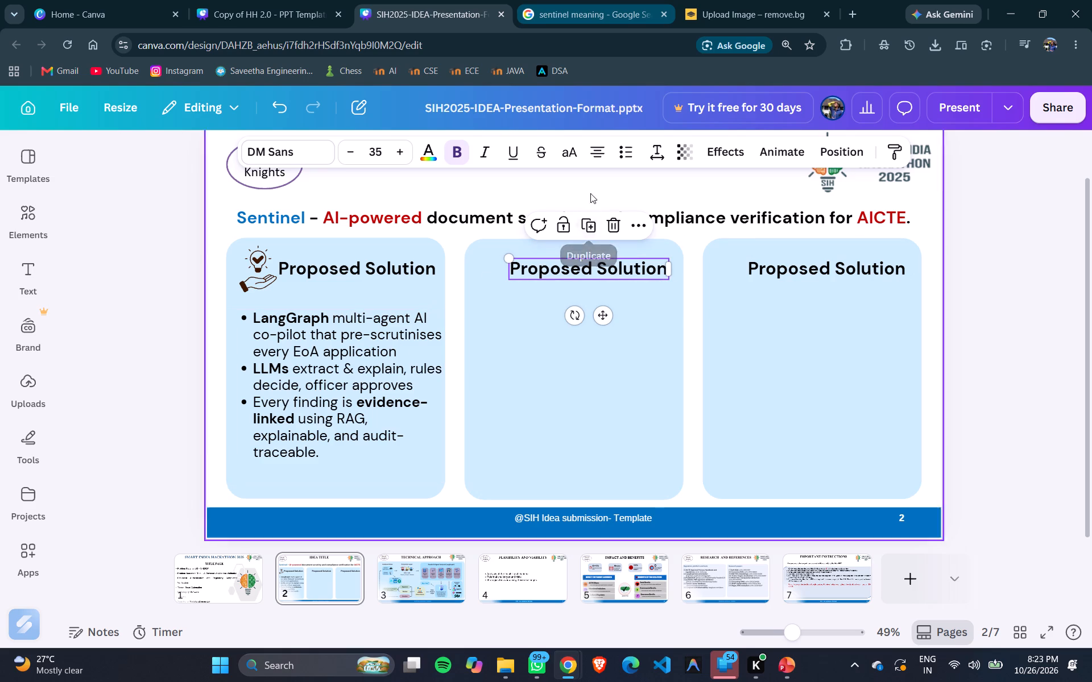
# Switch to the SIH2025_AICTE-Sentinel deck in PowerPoint to check slide 2's section headings, and return to the Canva design.
pyautogui.hotkey('alt', 'Tab')
pyautogui.hotkey('alt', 'Tab')
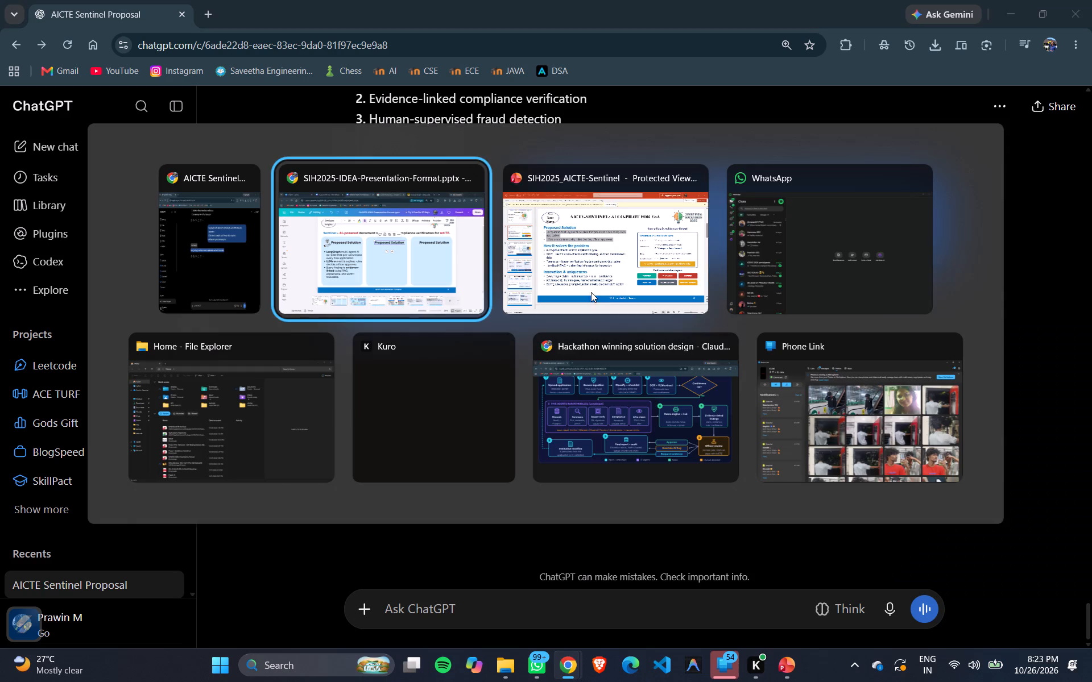
pyautogui.hotkey('alt', 'Tab')
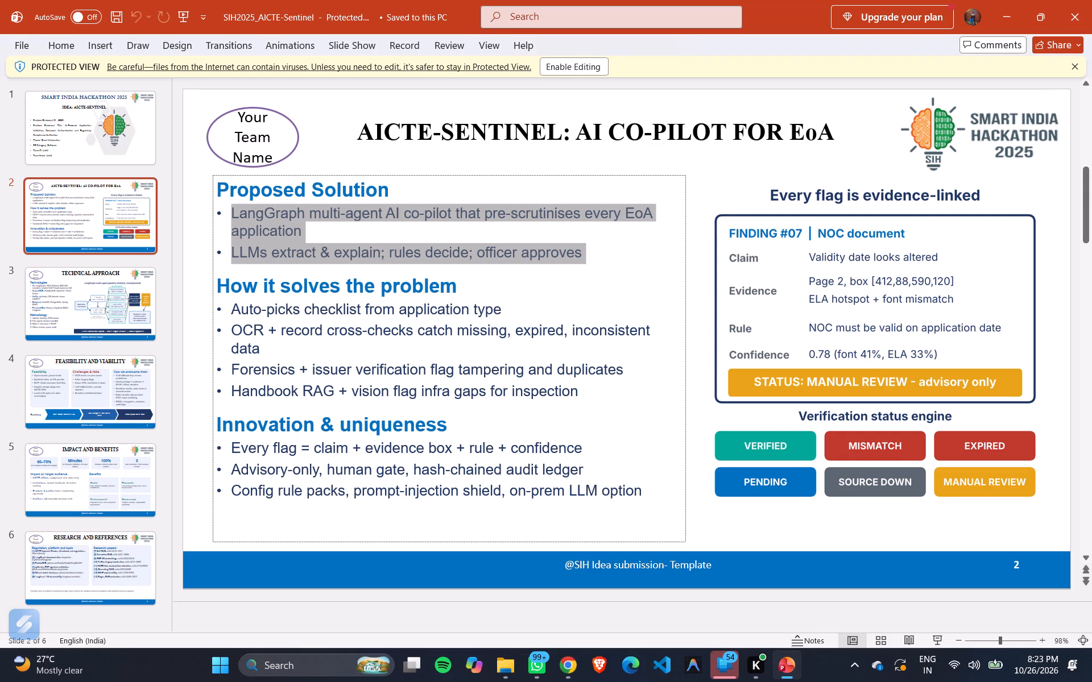
pyautogui.hotkey('alt', 'Tab')
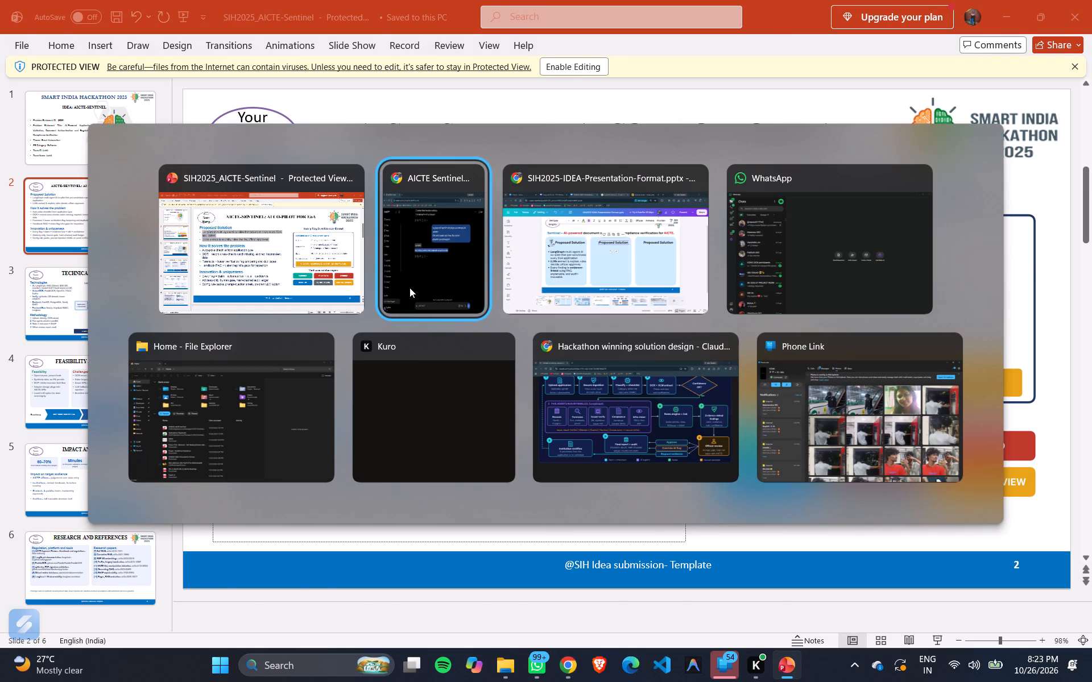
pyautogui.hotkey('alt', 'Tab')
# Open the middle blue box's heading text for editing.
pyautogui.click(598, 272)
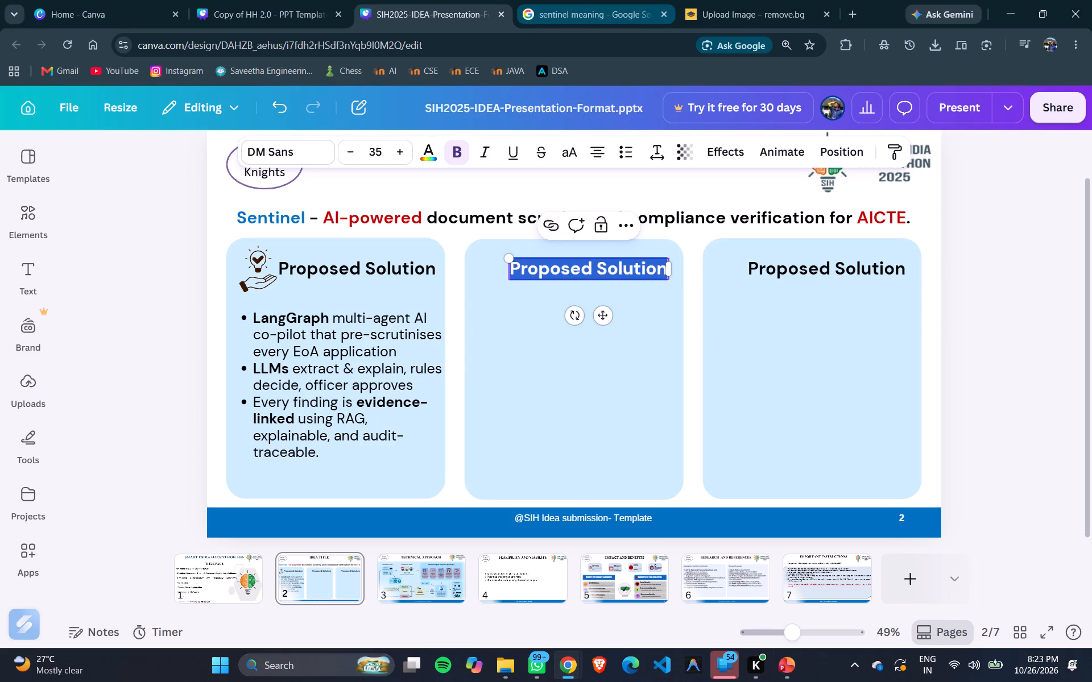
pyautogui.click(598, 272)
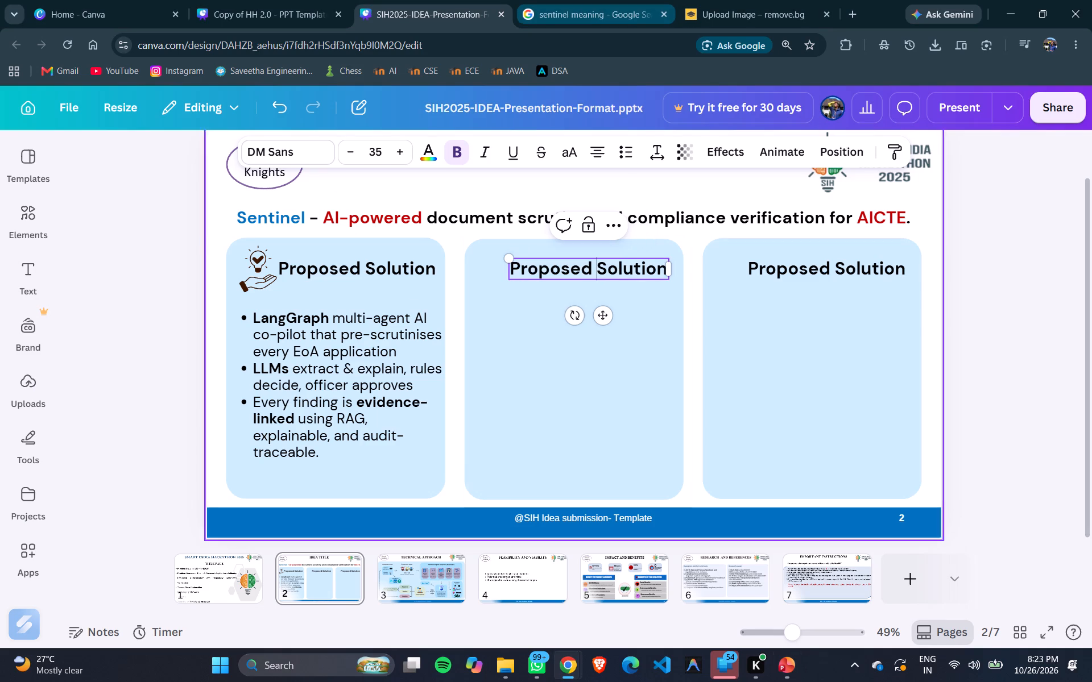
# Open the SIH2025-IDEA-Presentation-Format file from File Explorer's recent files in PowerPoint and view the required points on slide 2.
pyautogui.click(491, 672)
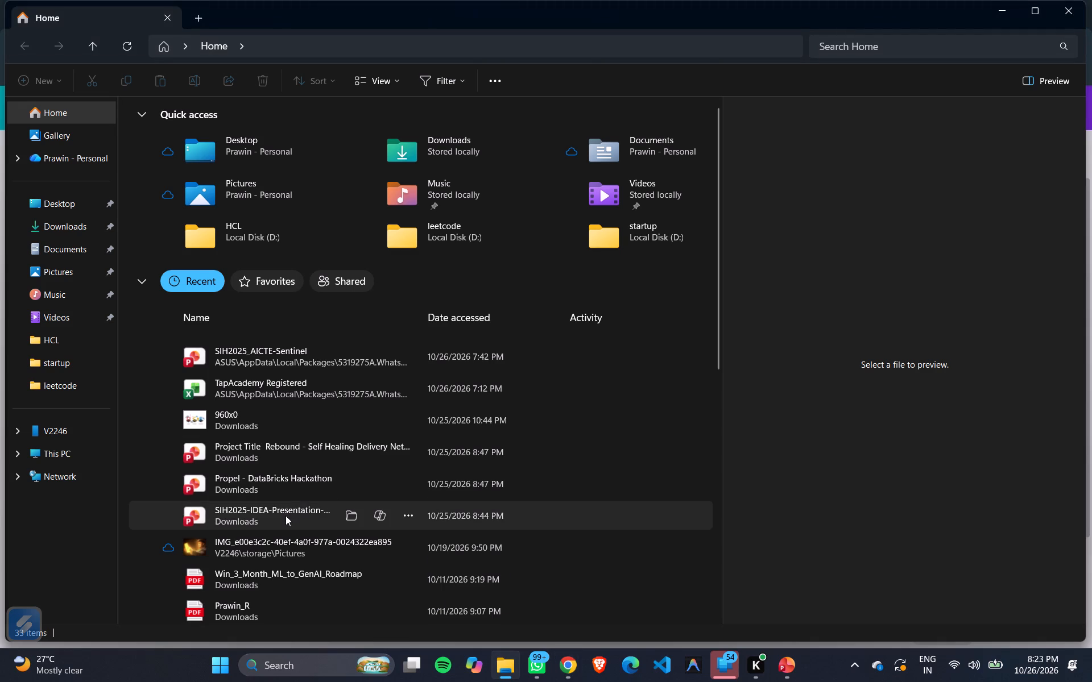
pyautogui.doubleClick(286, 515)
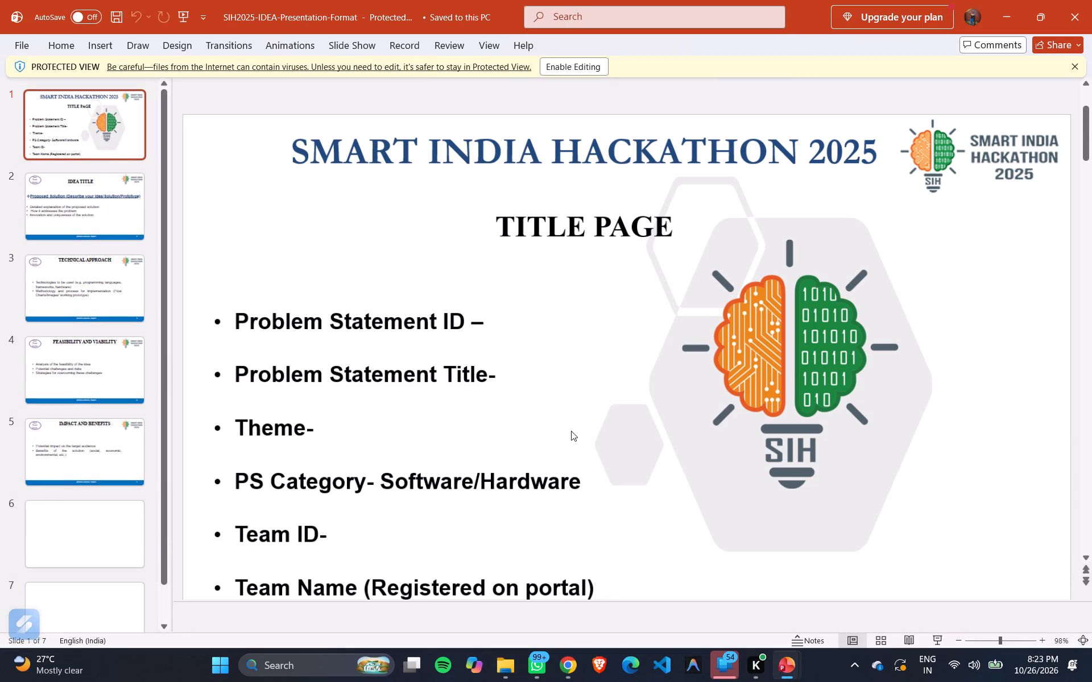
pyautogui.click(97, 205)
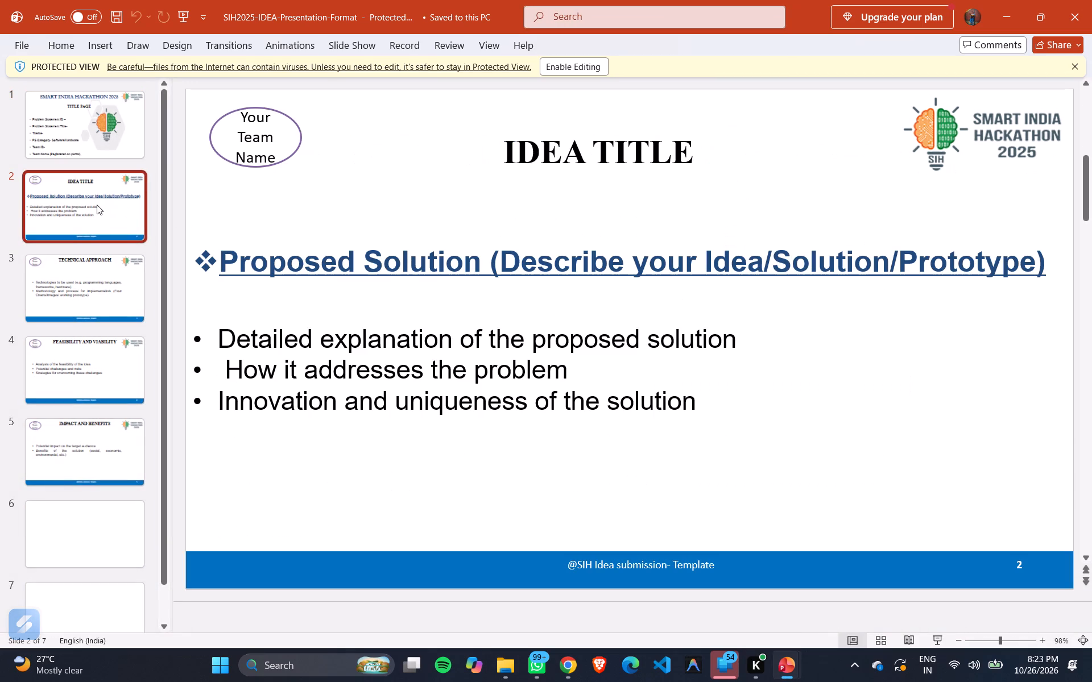
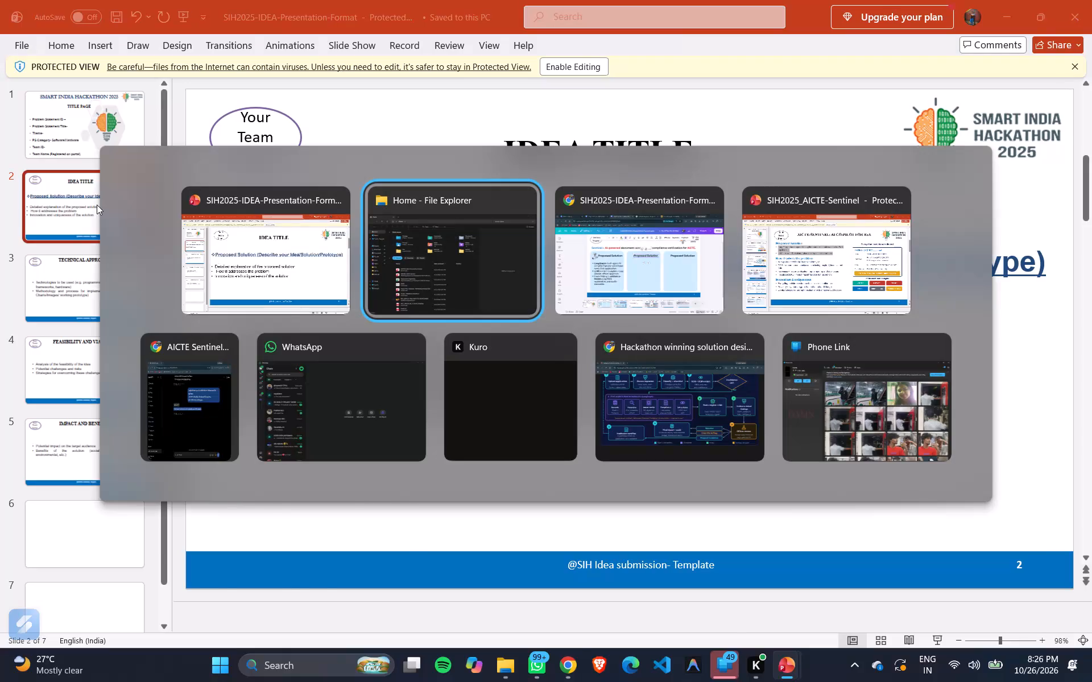
# Compare the Canva slide's headings with the required points on slide 2 of the SIH2025-IDEA-Presentation-Format file in PowerPoint.
pyautogui.hotkey('alt', 'Tab')
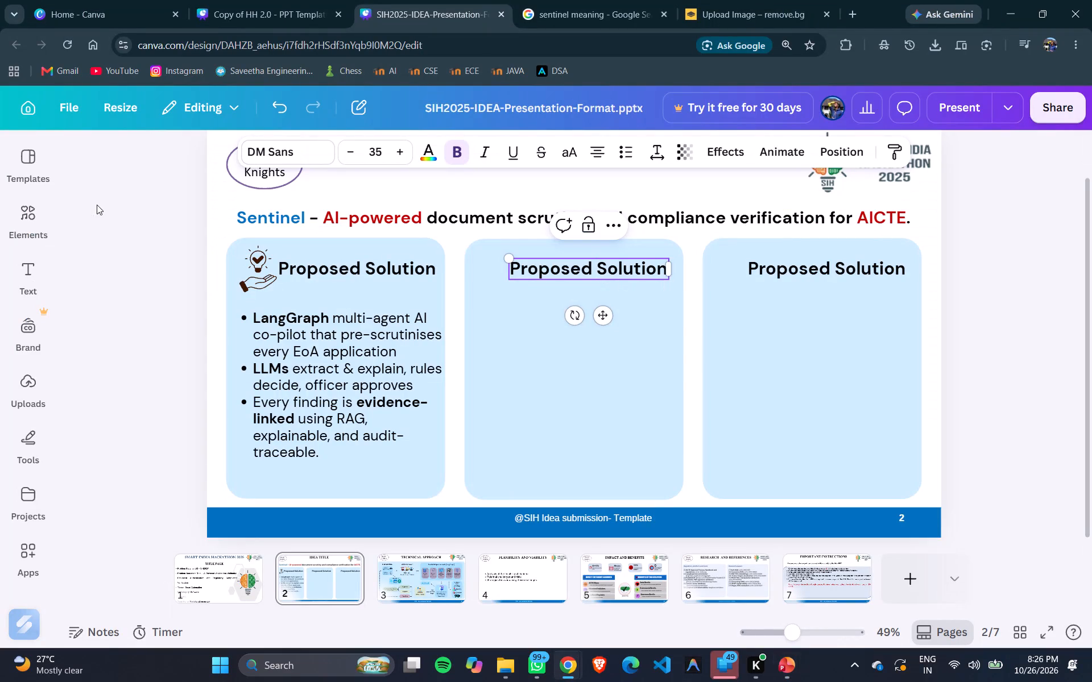
pyautogui.hotkey('alt', 'Tab')
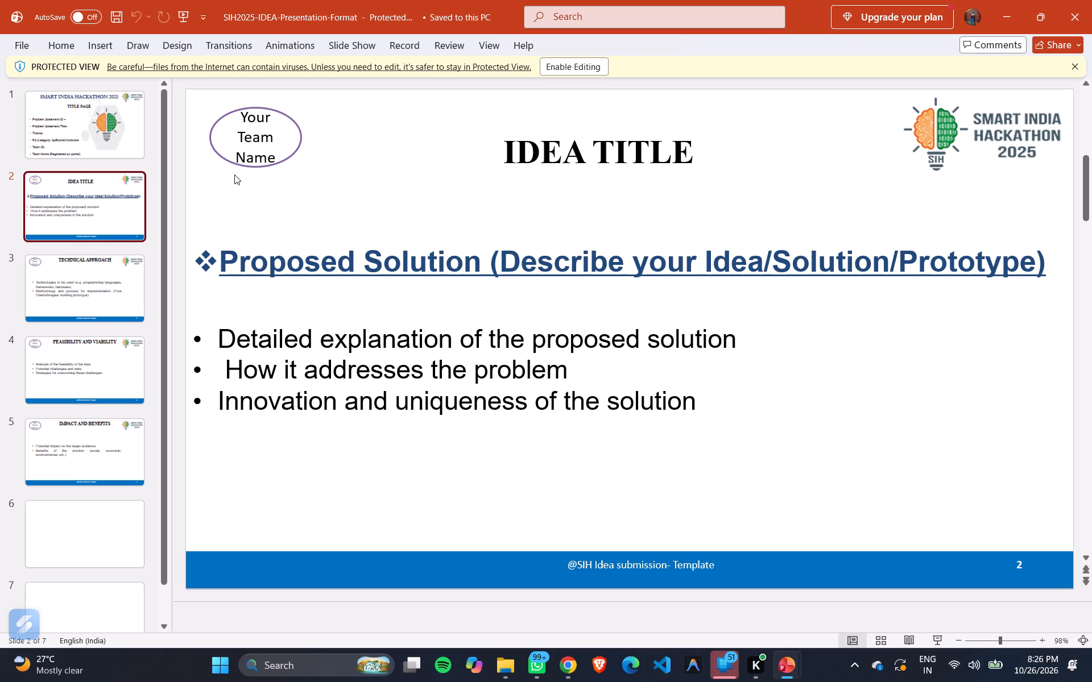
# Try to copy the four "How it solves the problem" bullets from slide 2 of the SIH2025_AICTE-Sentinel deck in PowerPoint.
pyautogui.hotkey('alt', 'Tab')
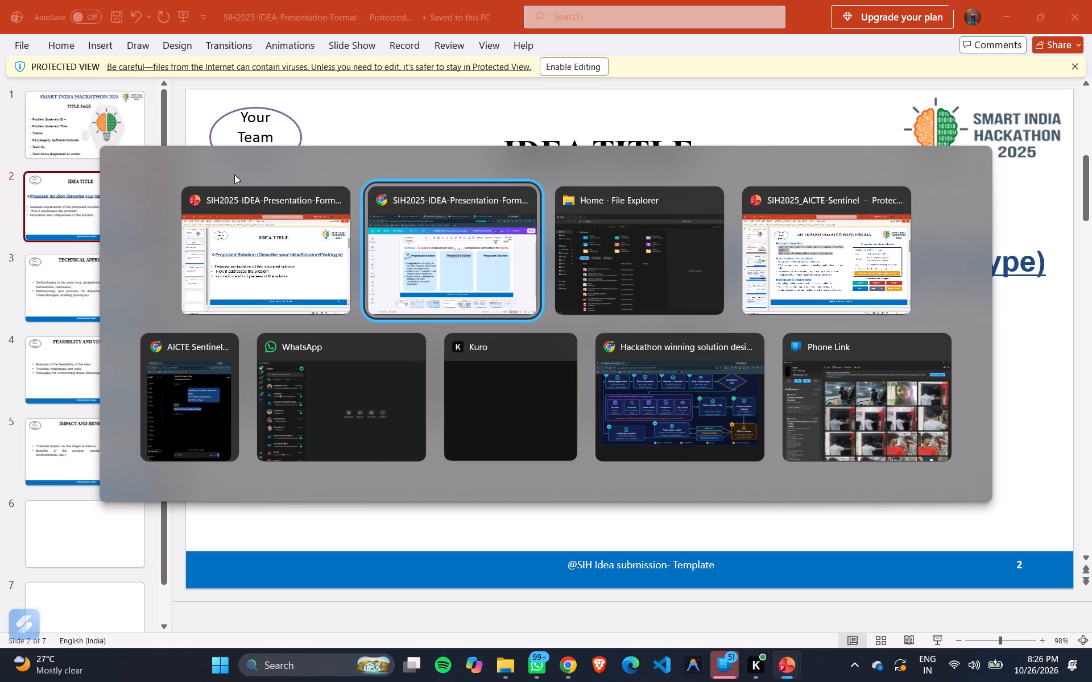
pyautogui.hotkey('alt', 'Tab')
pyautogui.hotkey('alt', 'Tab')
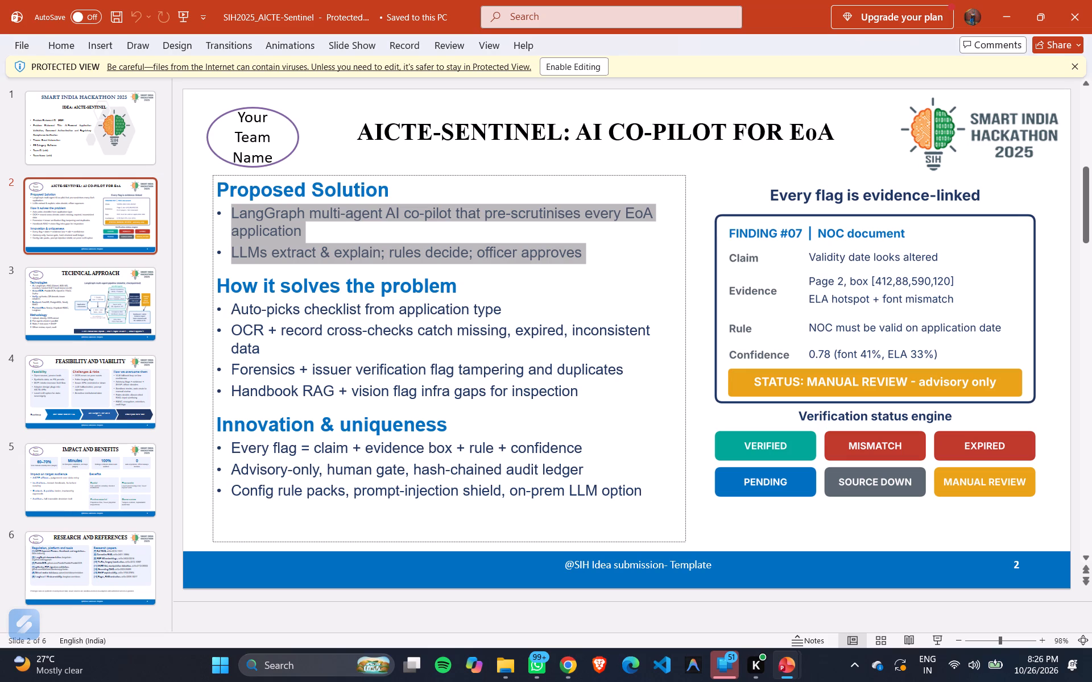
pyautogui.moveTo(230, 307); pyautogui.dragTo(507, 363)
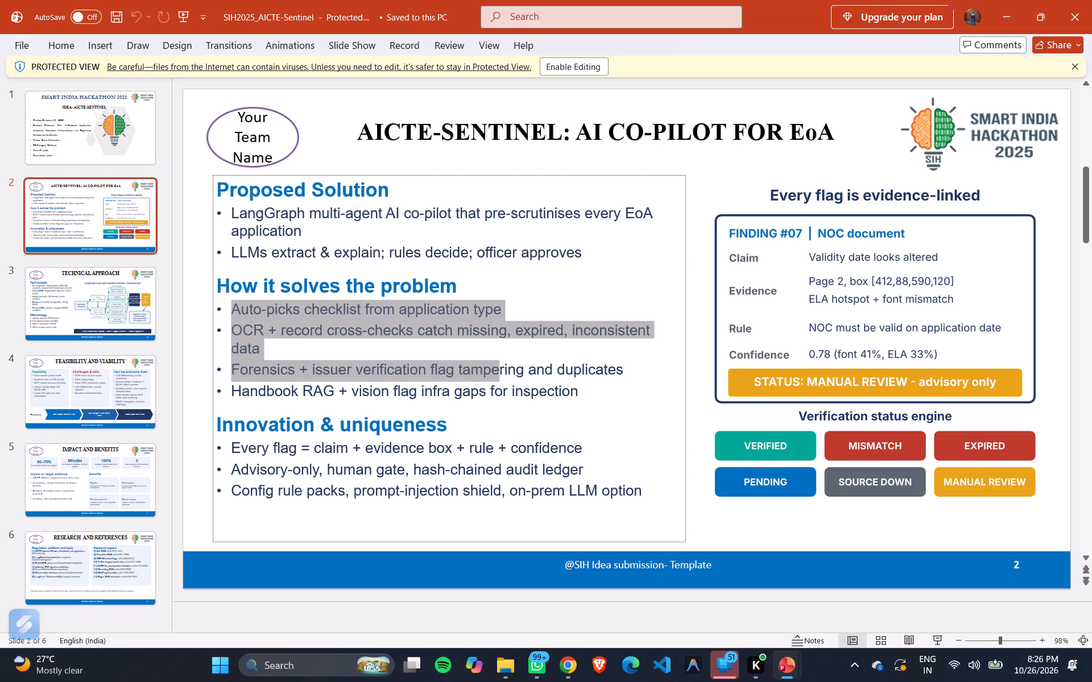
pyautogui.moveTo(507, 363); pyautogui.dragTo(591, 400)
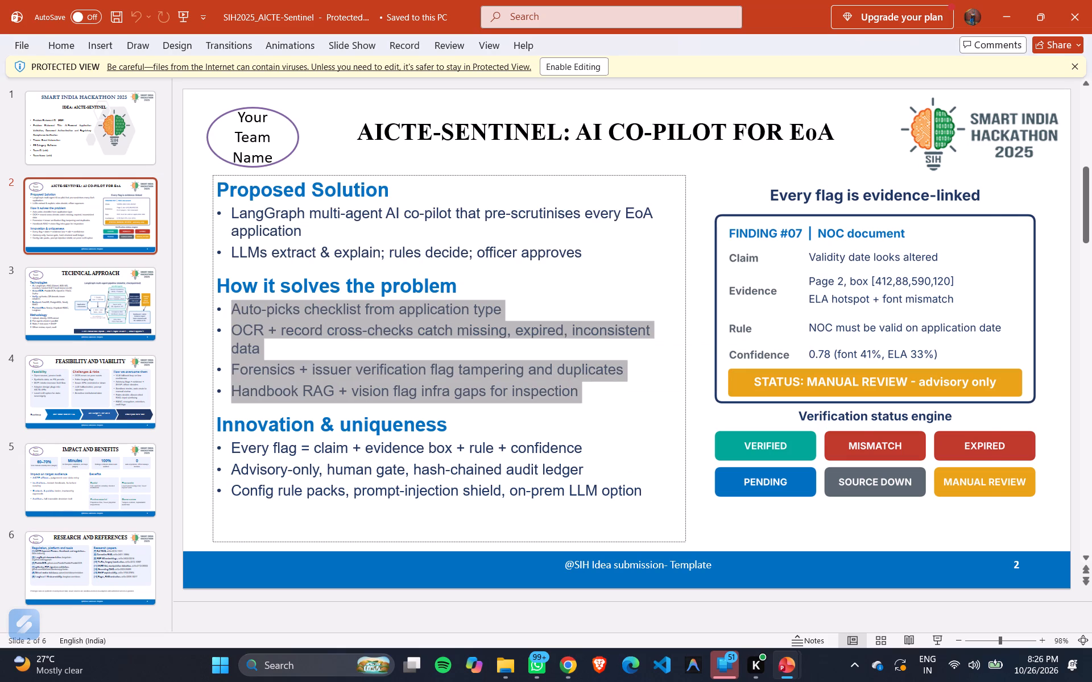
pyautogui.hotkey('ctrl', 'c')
# Check slide 2 of the template against the Sentinel deck in PowerPoint, and return to the Canva design.
pyautogui.hotkey('alt', 'Tab')
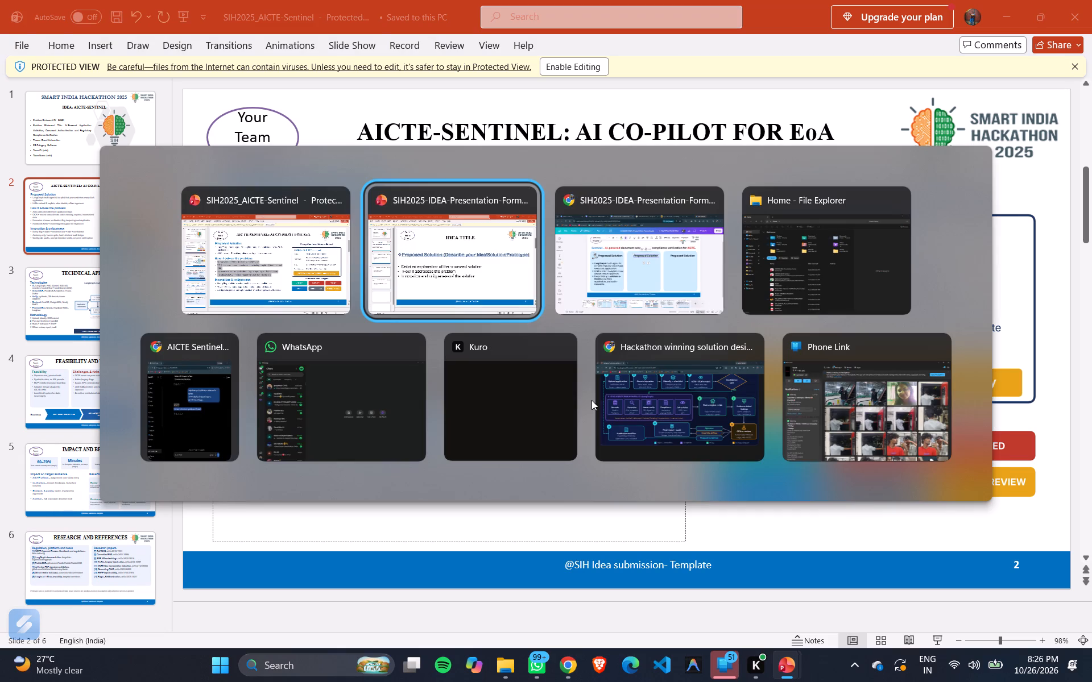
pyautogui.hotkey('alt', 'Tab')
pyautogui.keyDown('alt'); pyautogui.click(469, 276); pyautogui.keyUp('alt')
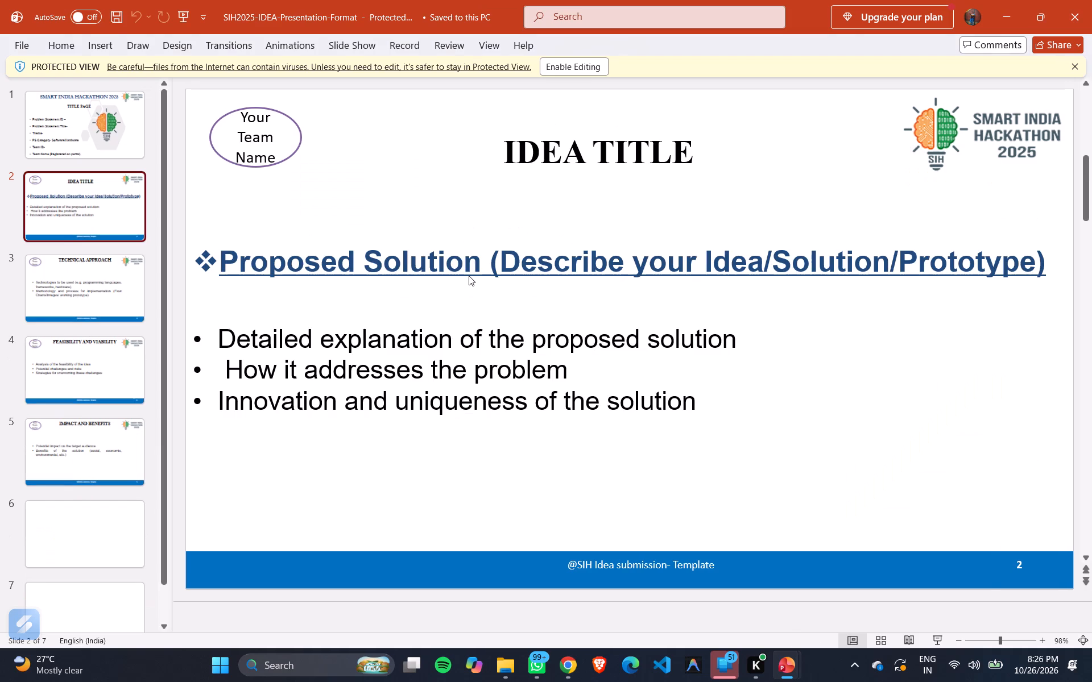
pyautogui.hotkey('alt', 'Tab')
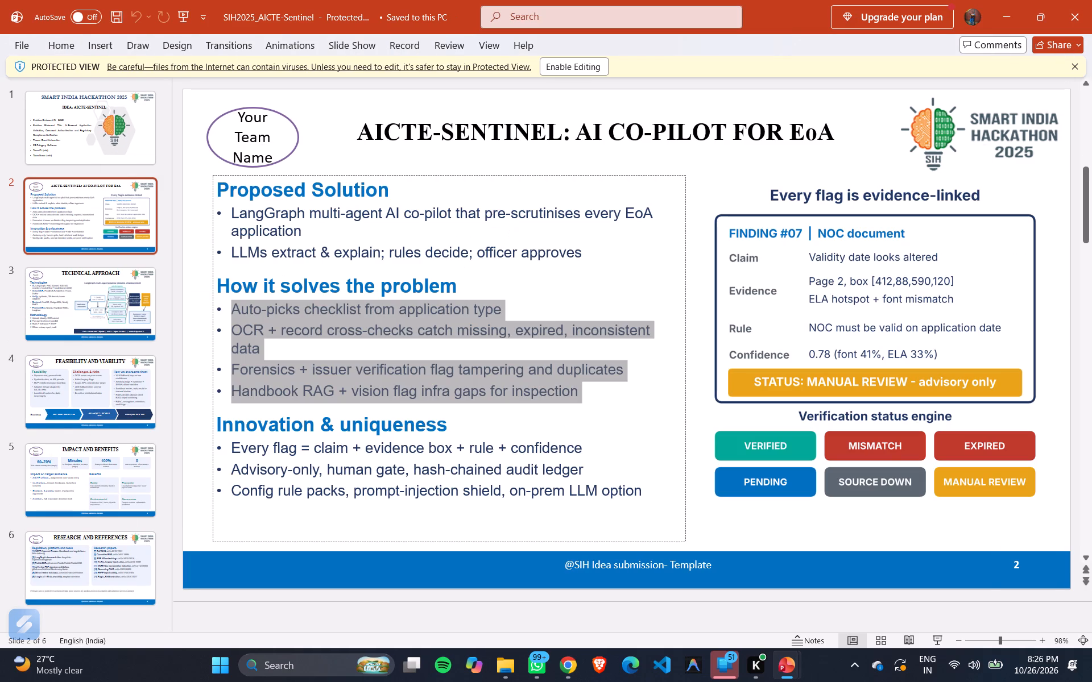
pyautogui.hotkey('alt', 'Tab')
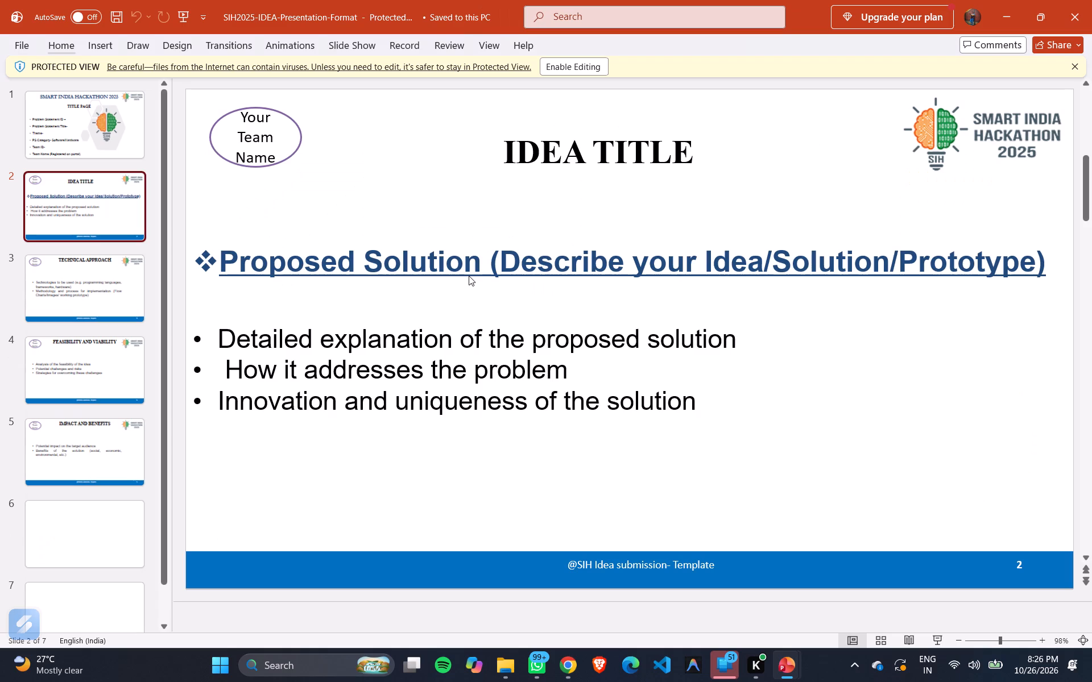
pyautogui.hotkey('alt', 'Tab')
pyautogui.hotkey('alt', 'Tab')
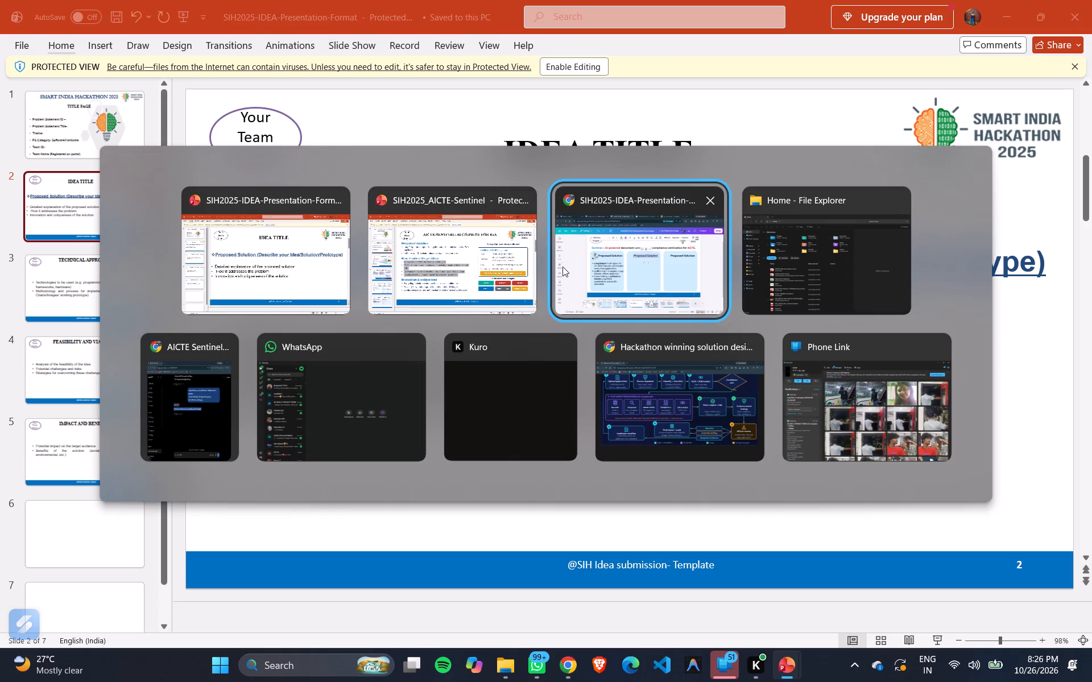
pyautogui.hotkey('alt', 'Tab')
pyautogui.hotkey('alt', 'Tab')
pyautogui.hotkey('alt', 'Tab')
pyautogui.hotkey('alt', 'Tab')
pyautogui.hotkey('alt', 'Tab')
pyautogui.hotkey('alt', 'Tab')
pyautogui.hotkey('alt', 'Tab')
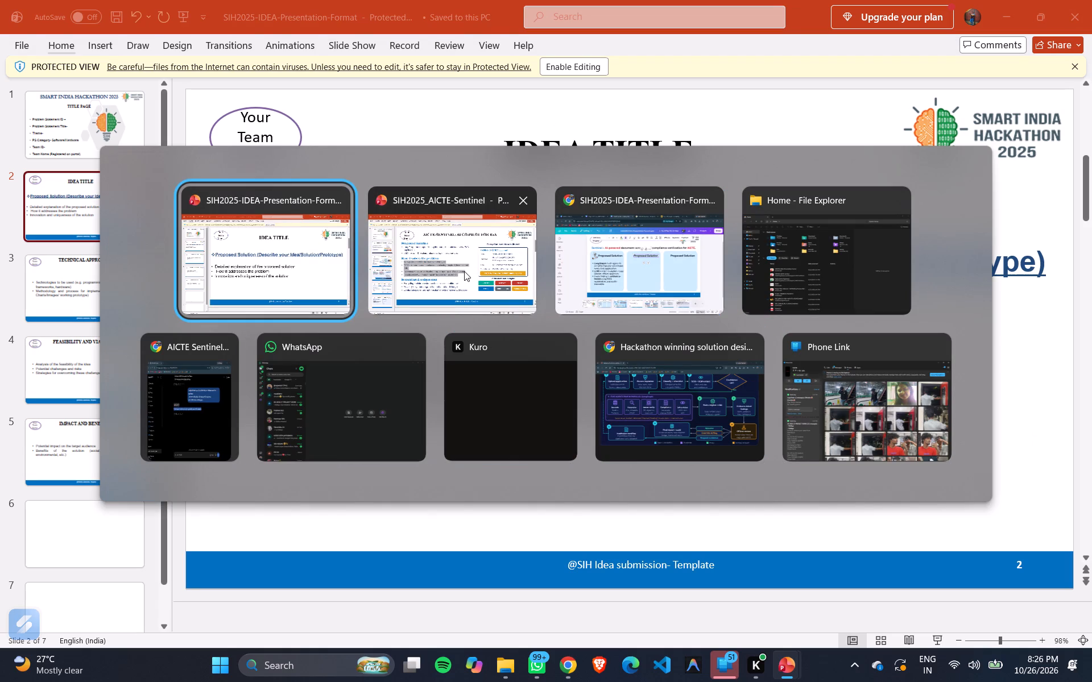
pyautogui.hotkey('alt', 'Tab')
pyautogui.hotkey('alt', 'Tab')
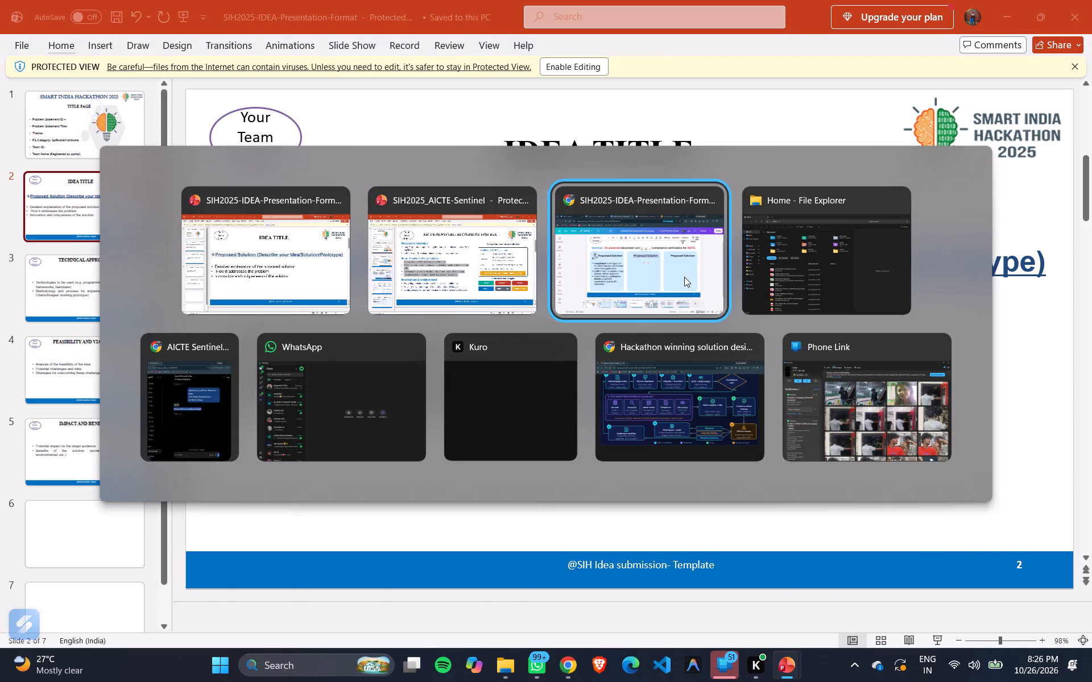
# Delete the word "Proposed" from the middle blue box's heading, keeping "Solution".
pyautogui.press('BackSpace')
pyautogui.press('BackSpace')
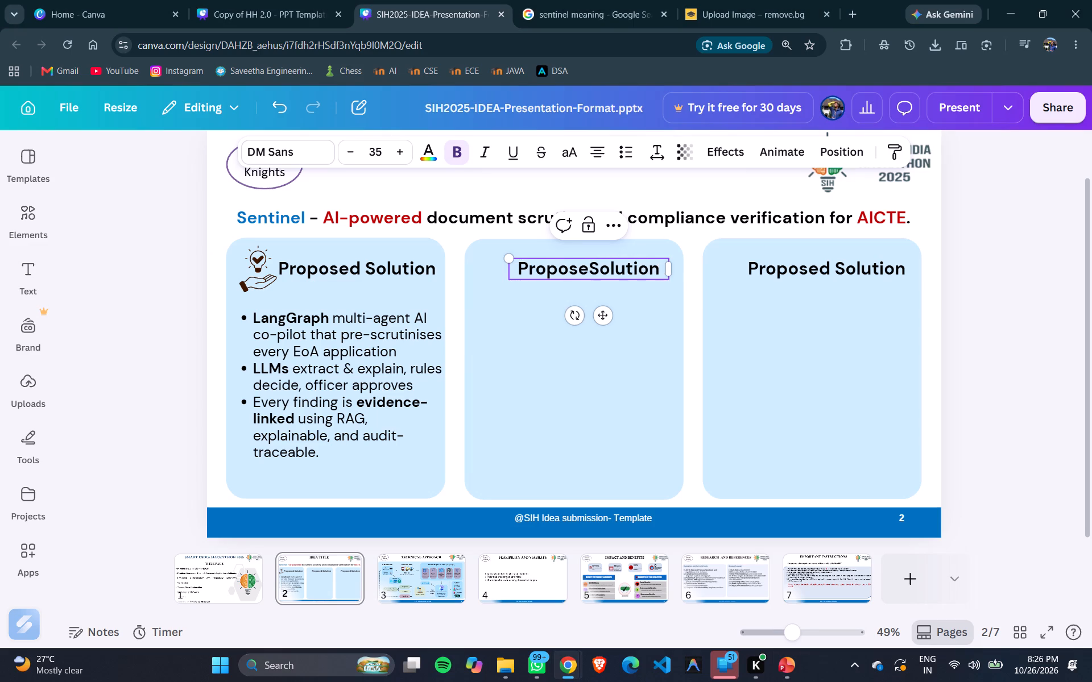
pyautogui.press('BackSpace')
pyautogui.press('BackSpace')
pyautogui.press('BackSpace')
pyautogui.press('BackSpace')
pyautogui.press('BackSpace')
pyautogui.press('BackSpace')
pyautogui.press('BackSpace')
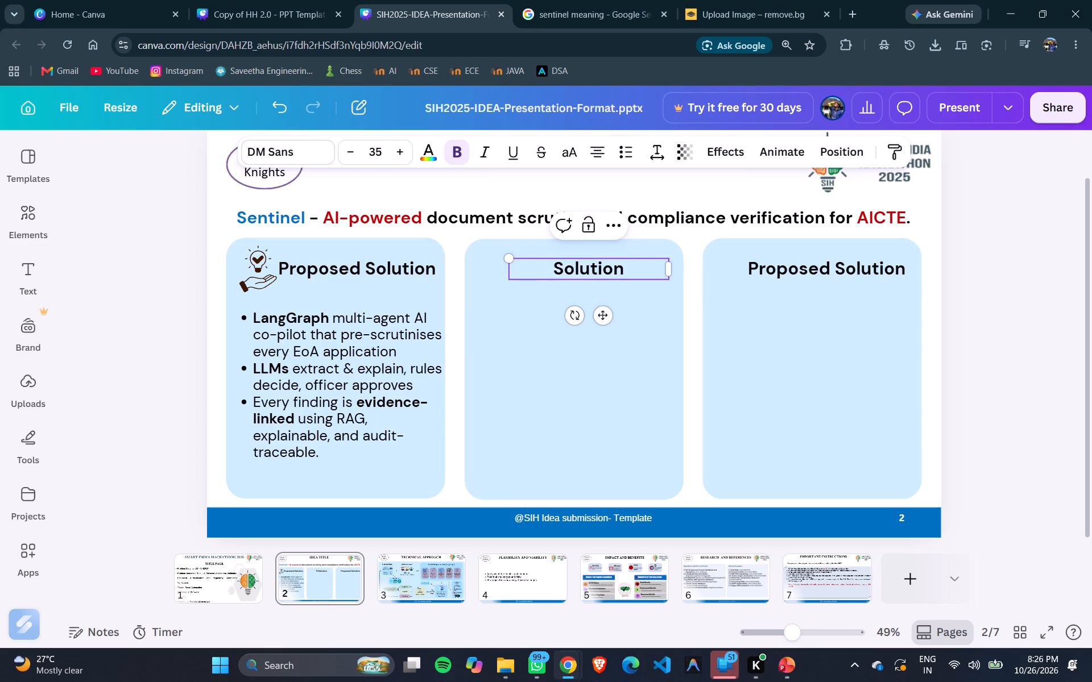
# Duplicate the first box's bullet list and place the copy in the middle blue box, level with the original.
pyautogui.click(402, 317)
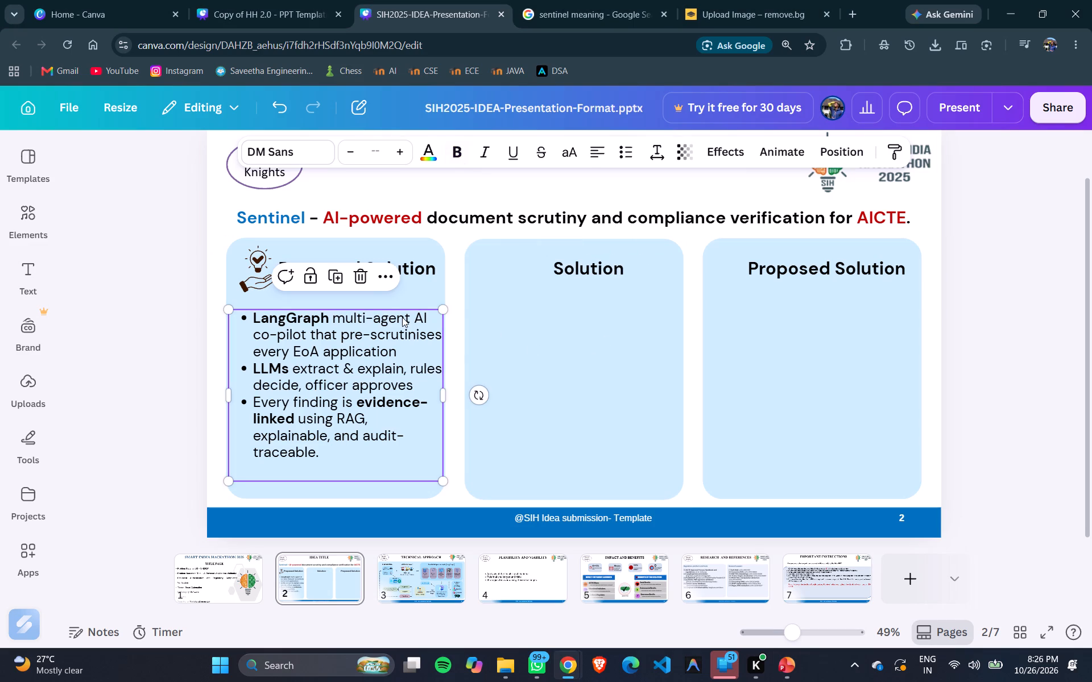
pyautogui.hotkey('ctrl', 'd')
pyautogui.moveTo(412, 367); pyautogui.dragTo(606, 356)
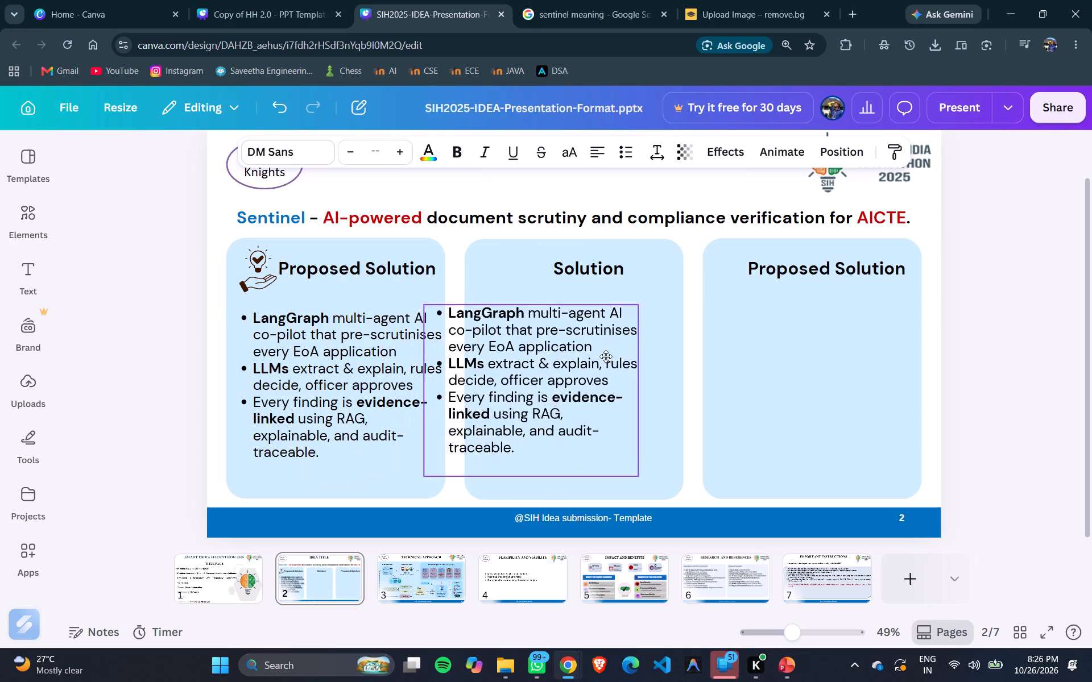
pyautogui.moveTo(606, 356); pyautogui.dragTo(639, 364)
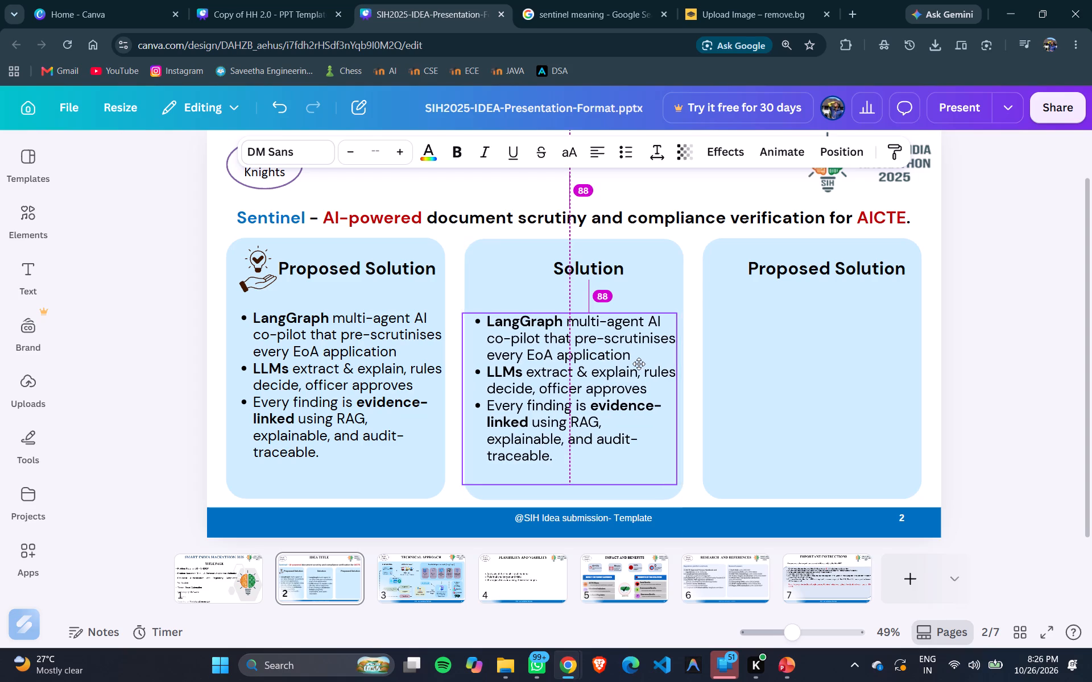
pyautogui.moveTo(639, 364); pyautogui.dragTo(640, 363)
pyautogui.press('Up')
pyautogui.press('Up')
pyautogui.press('Up')
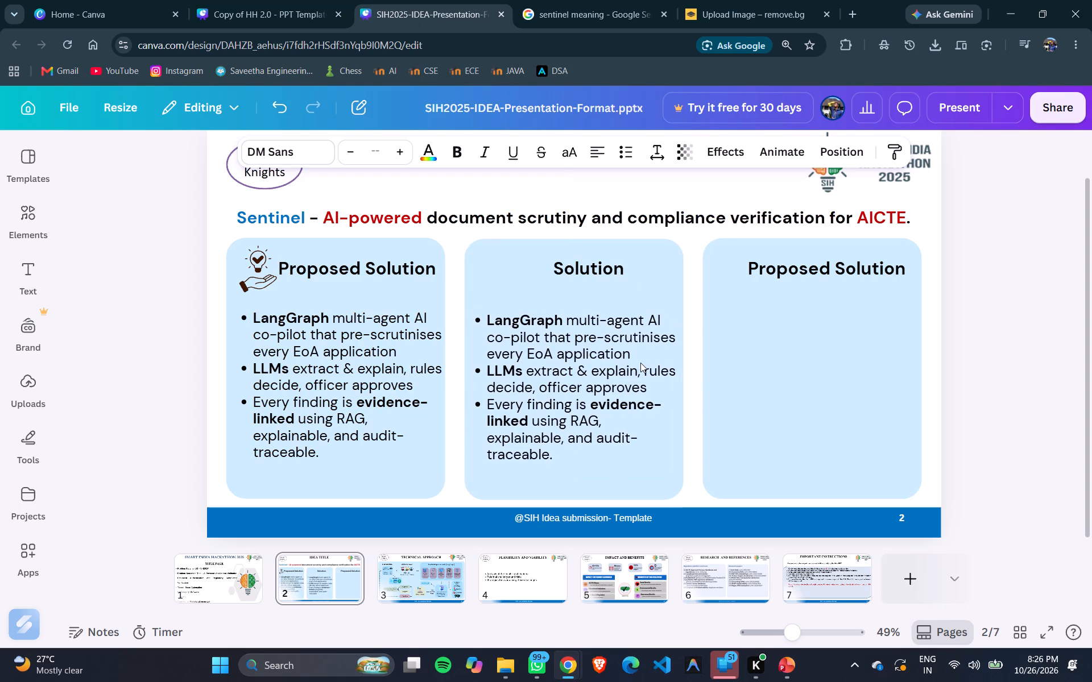
pyautogui.press('Up')
pyautogui.press('Up')
pyautogui.press('Up')
pyautogui.press('Up')
pyautogui.press('Up')
pyautogui.press('Up')
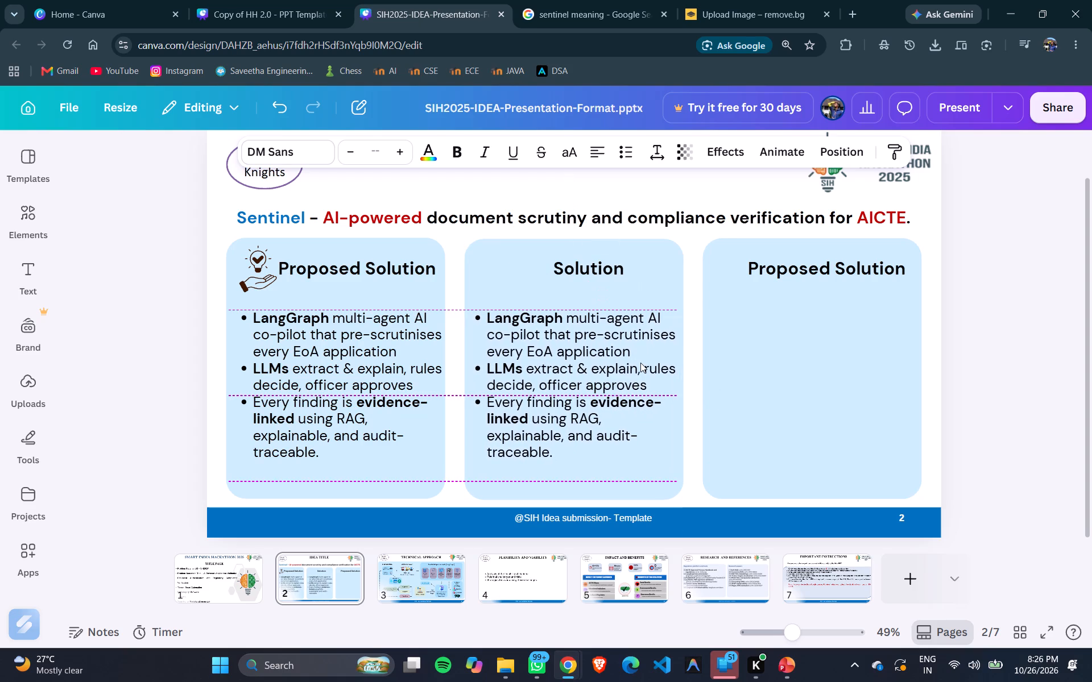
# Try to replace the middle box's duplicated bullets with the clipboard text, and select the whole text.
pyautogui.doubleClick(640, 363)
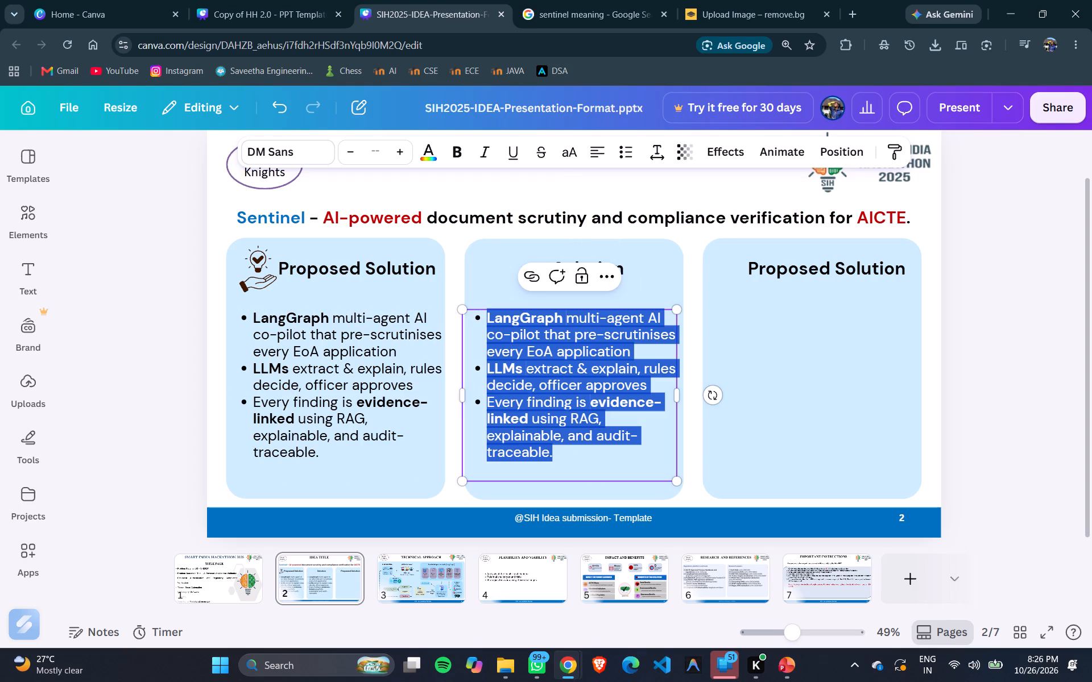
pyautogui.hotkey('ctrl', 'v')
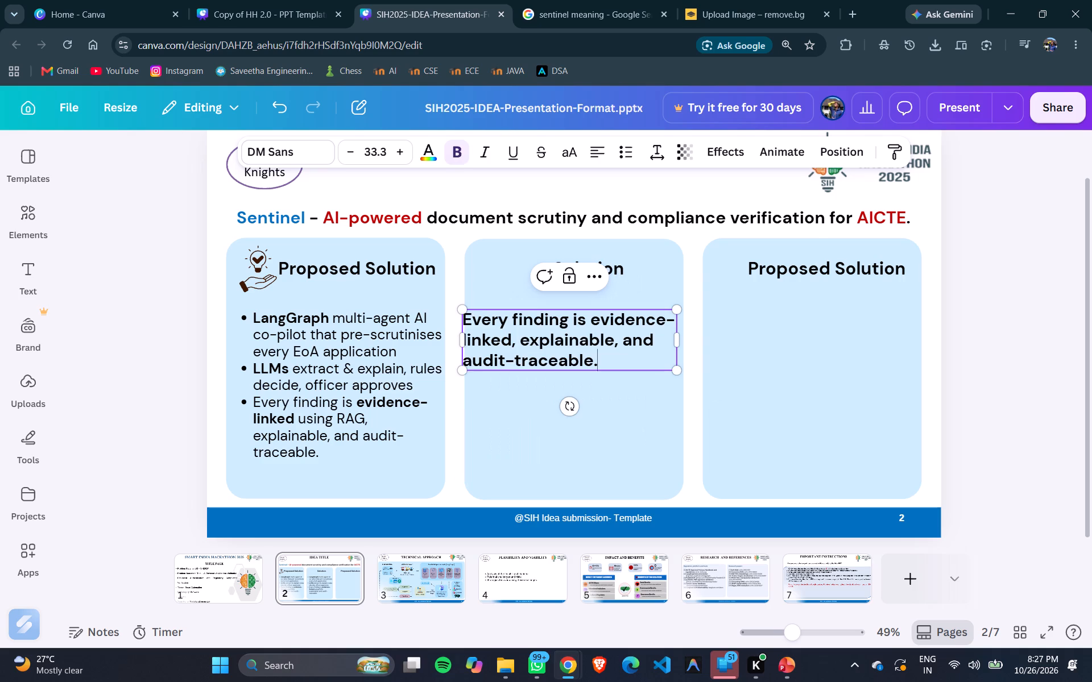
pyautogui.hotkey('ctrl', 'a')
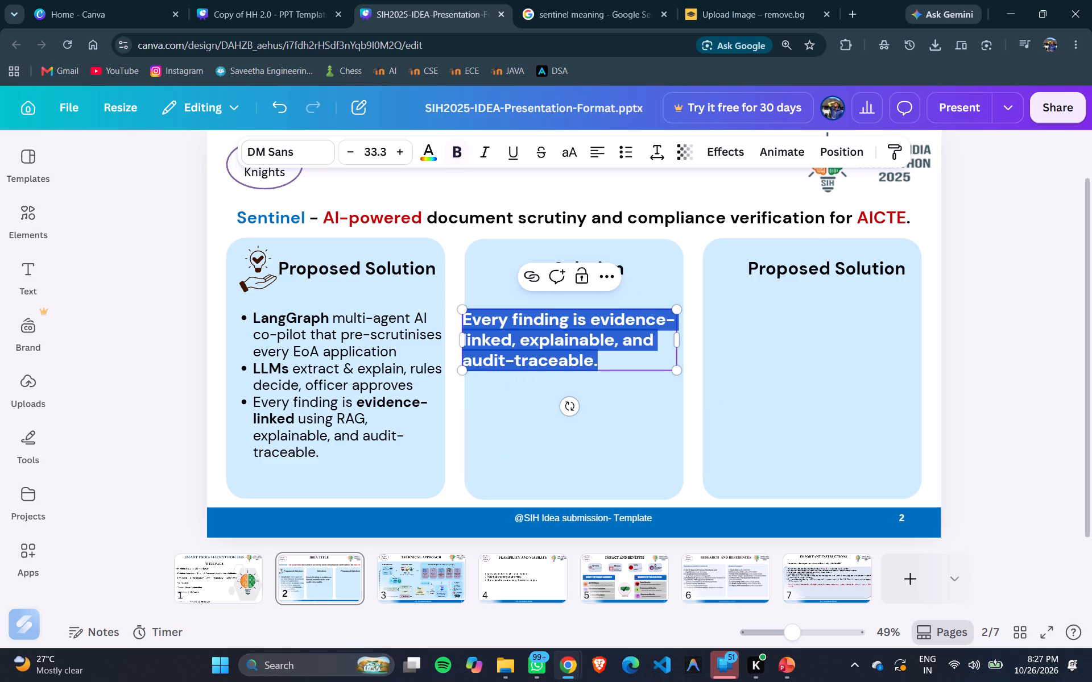
# Switch to the SIH2025_AICTE-Sentinel deck in PowerPoint and enable editing so its text can be copied.
pyautogui.hotkey('alt', 'Tab')
pyautogui.hotkey('alt', 'Tab')
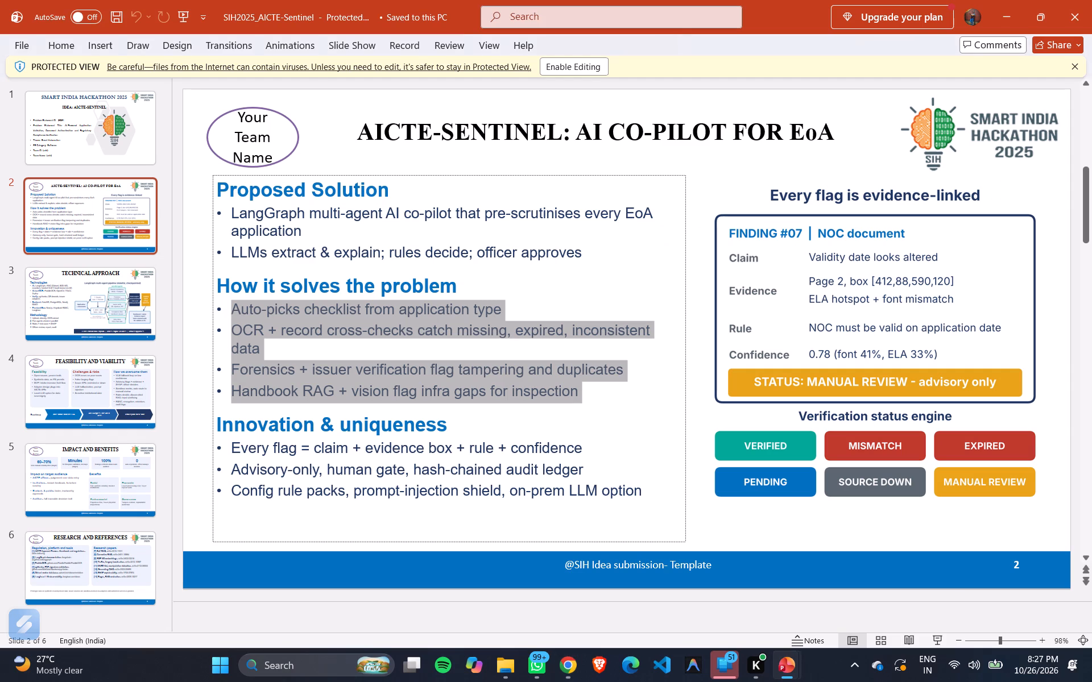
pyautogui.hotkey('ctrl', 'c')
pyautogui.hotkey('ctrl', 'c')
pyautogui.hotkey('ctrl', 'c')
pyautogui.click(598, 63)
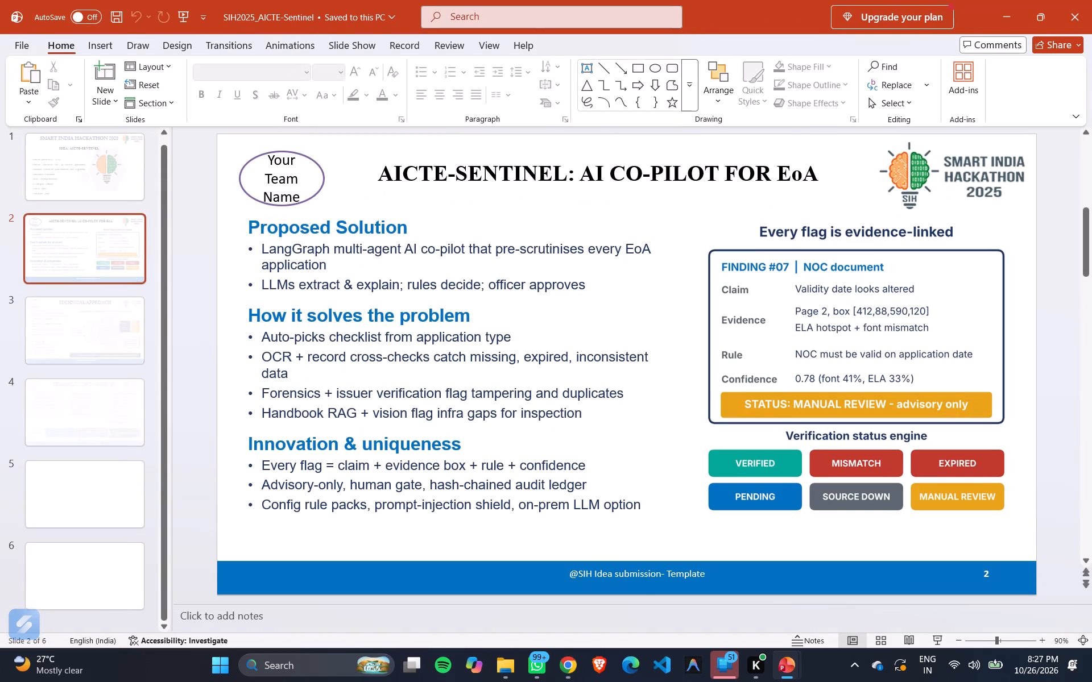
# Copy the four bullets under "How it solves the problem" on slide 2 and return to the Canva design.
pyautogui.moveTo(598, 411); pyautogui.dragTo(295, 325)
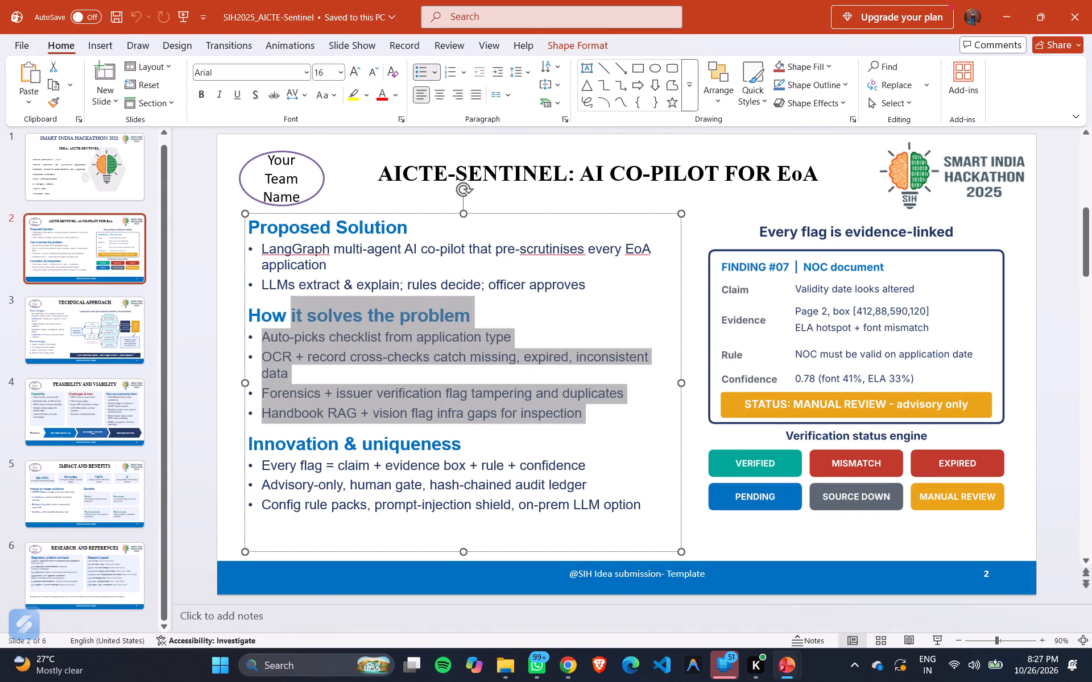
pyautogui.moveTo(295, 325); pyautogui.dragTo(270, 338)
pyautogui.hotkey('ctrl', 'c')
pyautogui.hotkey('alt', 'Tab')
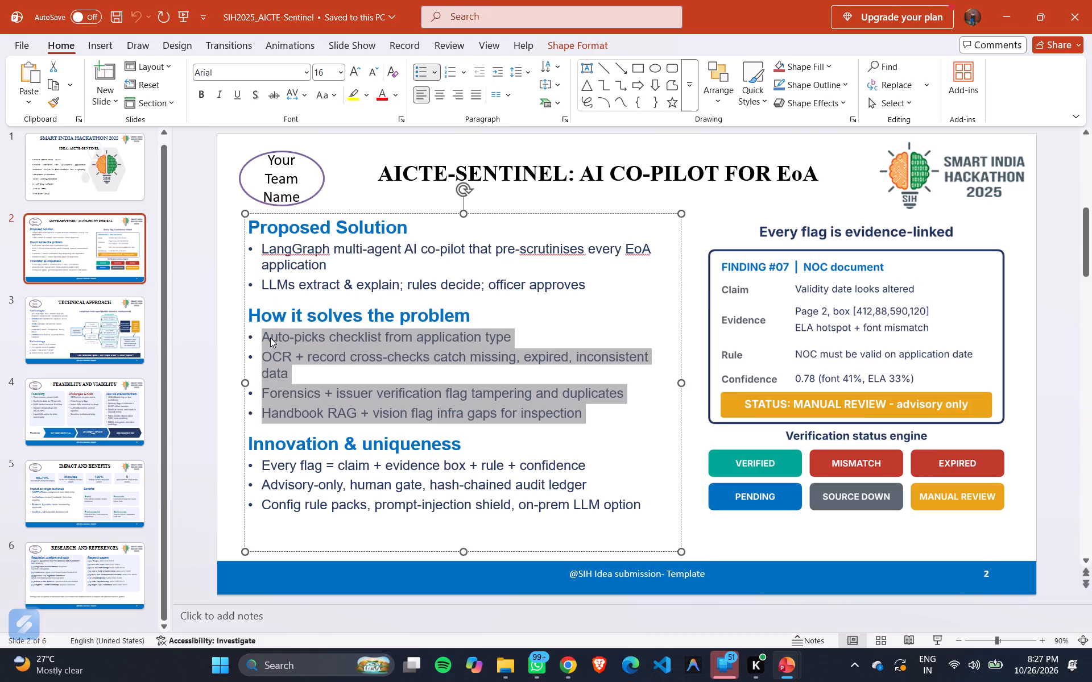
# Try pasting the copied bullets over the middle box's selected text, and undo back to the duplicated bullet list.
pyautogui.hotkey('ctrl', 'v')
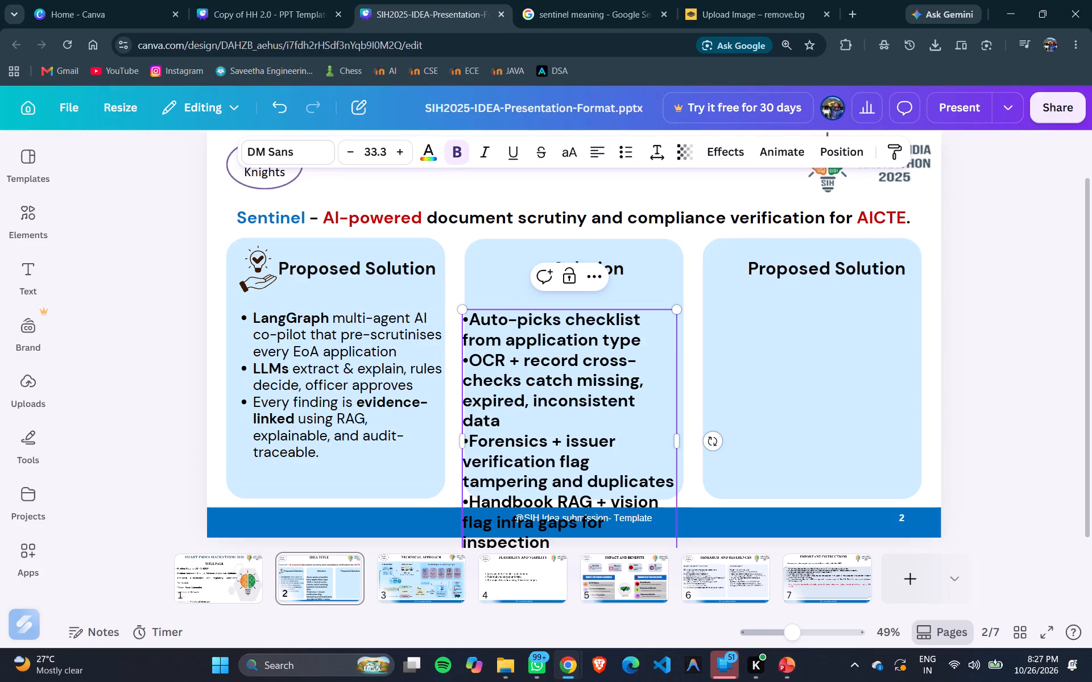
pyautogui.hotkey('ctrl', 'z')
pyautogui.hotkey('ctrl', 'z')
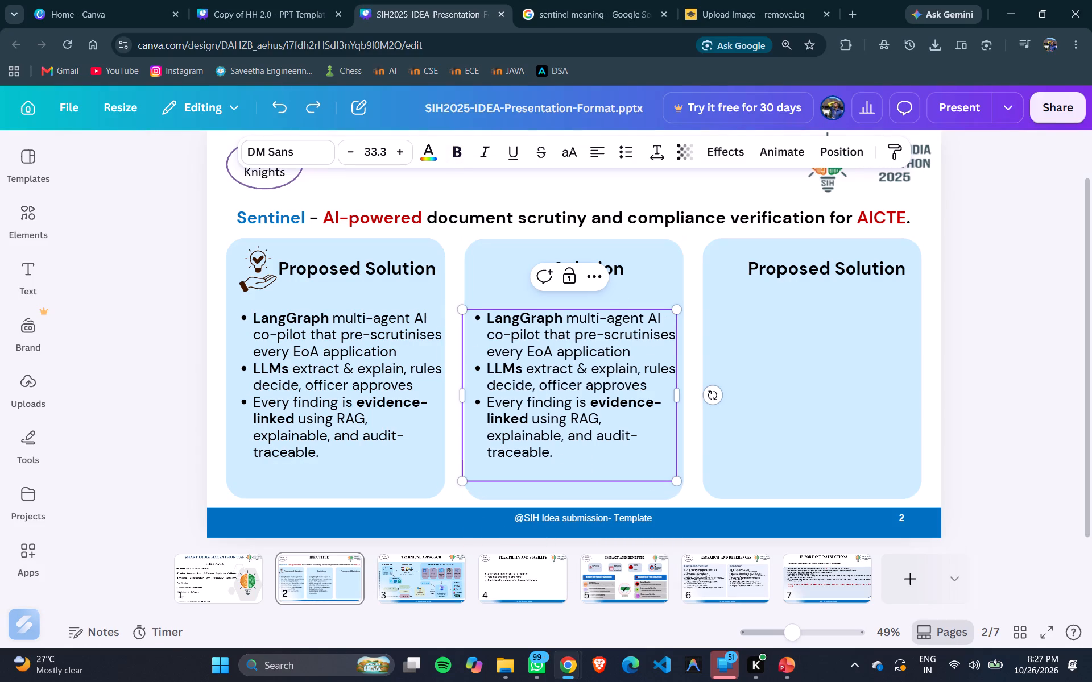
# Replace the middle box's duplicated bullets with the copied "How it solves the problem" points, keeping the list formatting.
pyautogui.moveTo(568, 464); pyautogui.dragTo(495, 369)
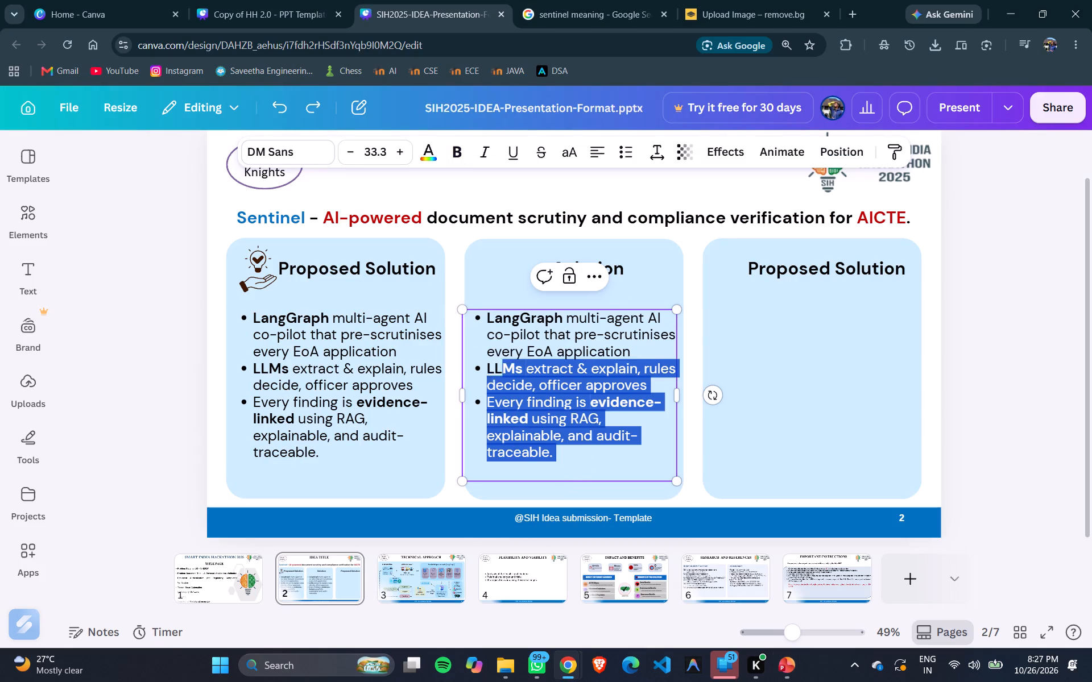
pyautogui.moveTo(495, 369); pyautogui.dragTo(453, 321)
pyautogui.hotkey('ctrl', 'v')
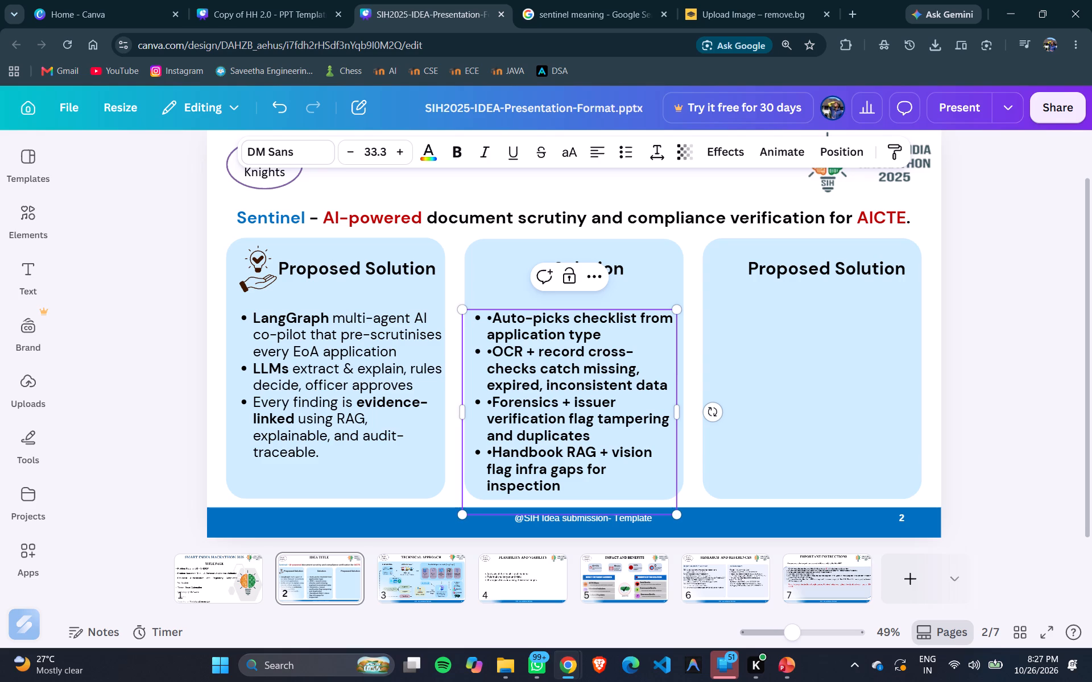
# Apply bold to all of the middle box's bullet text, and select the first box's bullet list.
pyautogui.click(544, 350)
pyautogui.hotkey('ctrl', 'a')
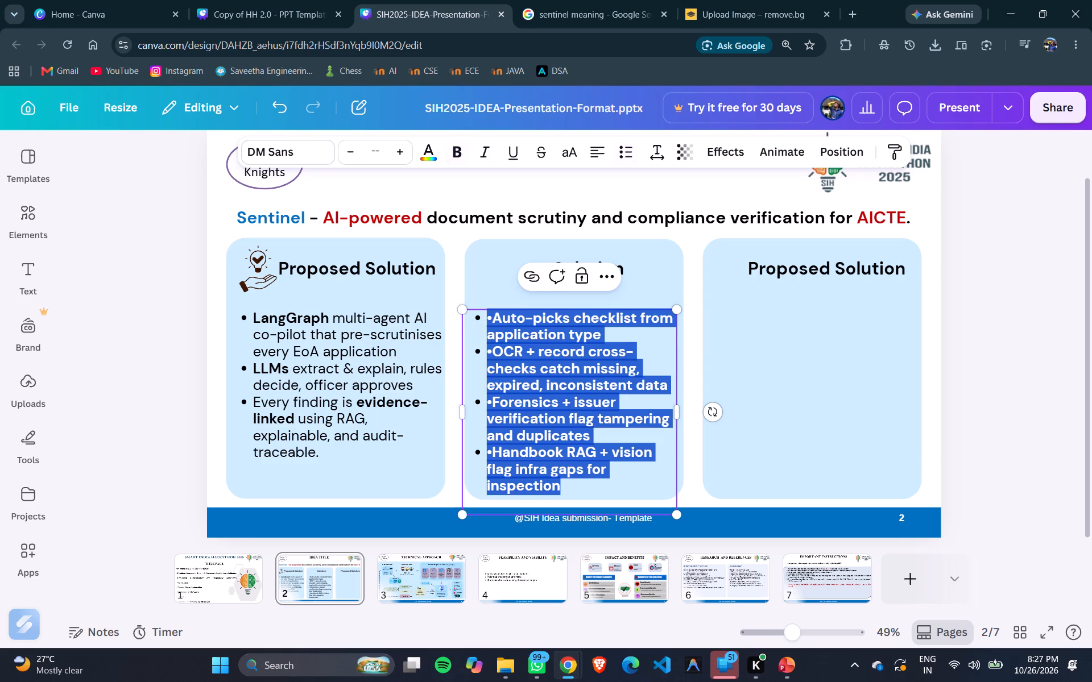
pyautogui.click(454, 152)
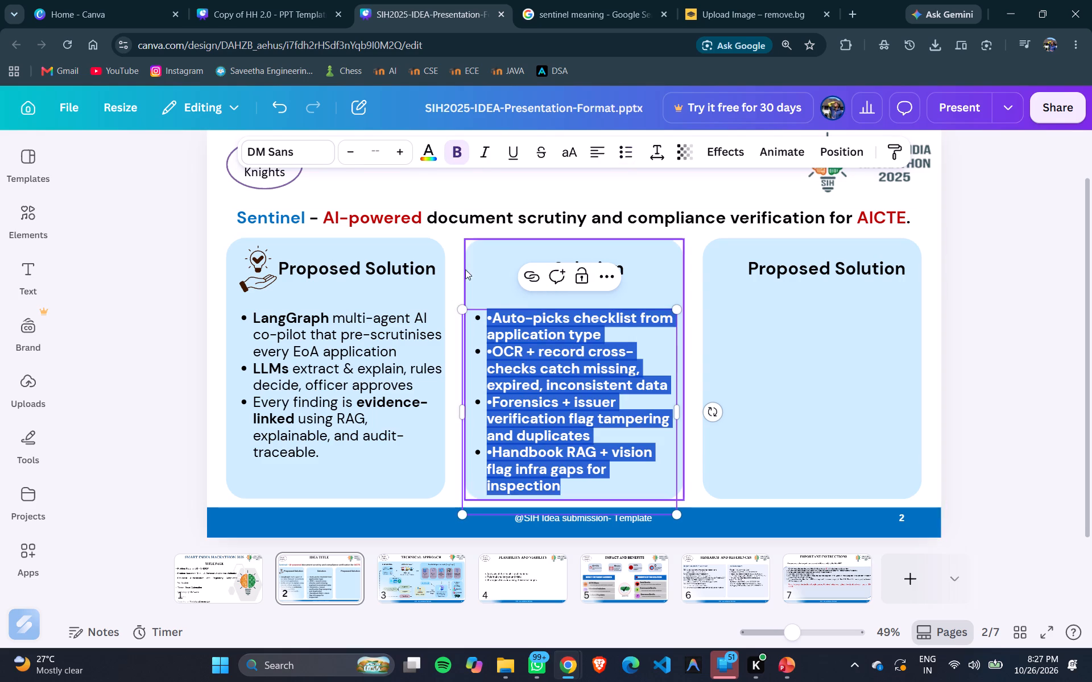
pyautogui.click(369, 388)
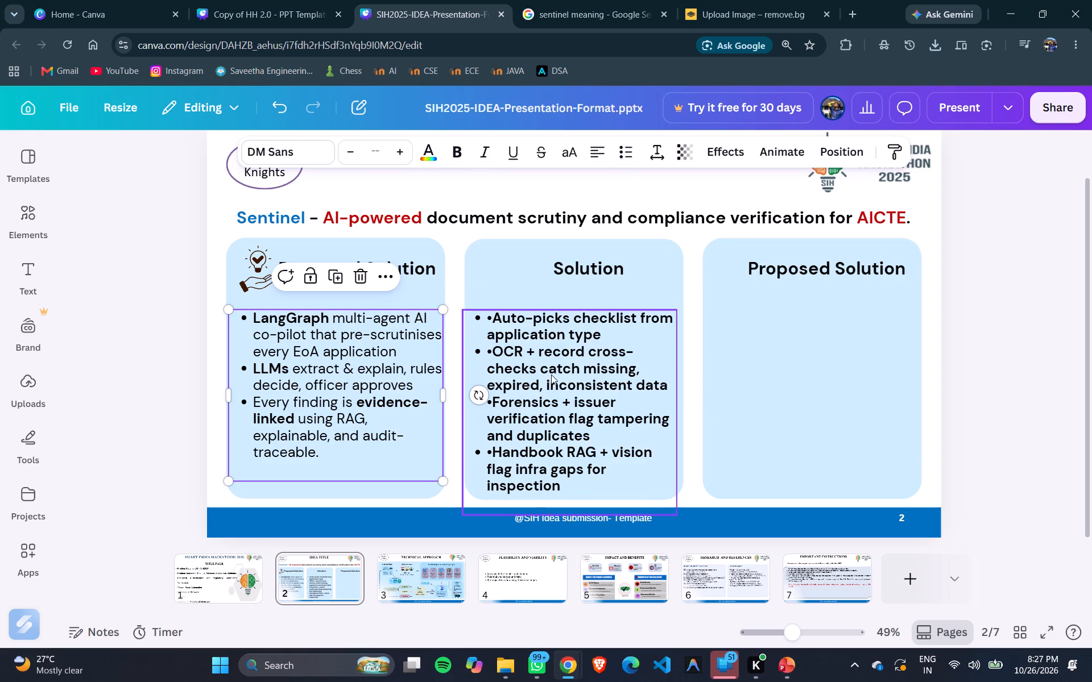
# Remove bold from all of the middle box's bullet text.
pyautogui.click(552, 376)
pyautogui.hotkey('ctrl', 'a')
pyautogui.click(552, 376)
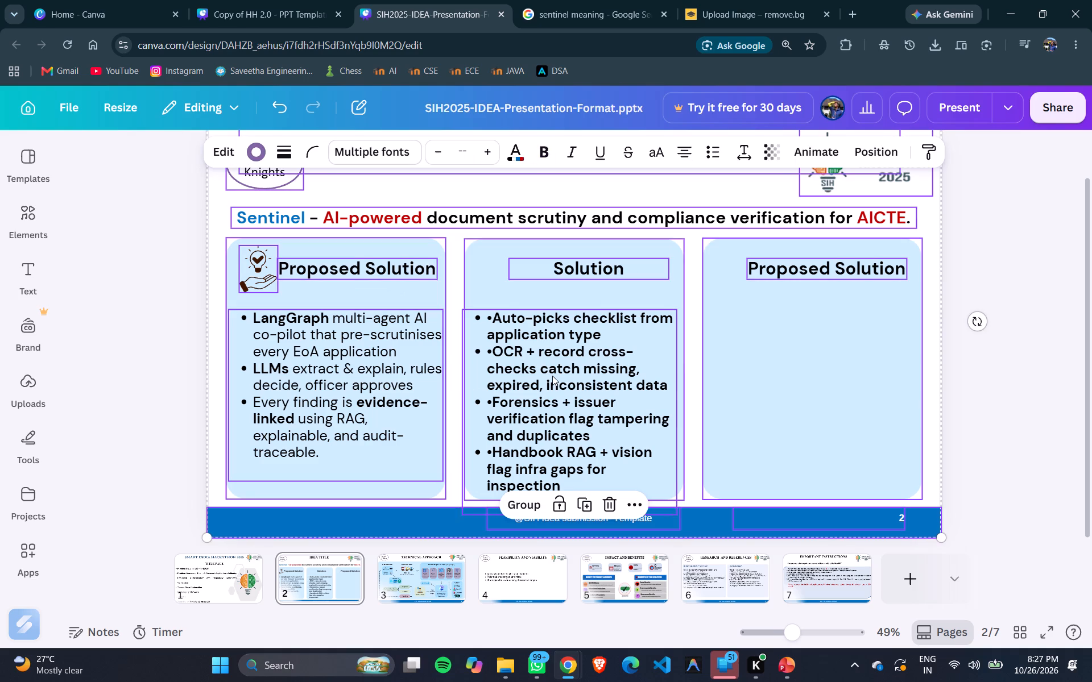
pyautogui.doubleClick(552, 376)
pyautogui.click(131, 324)
pyautogui.tripleClick(557, 394)
pyautogui.hotkey('ctrl', 'a')
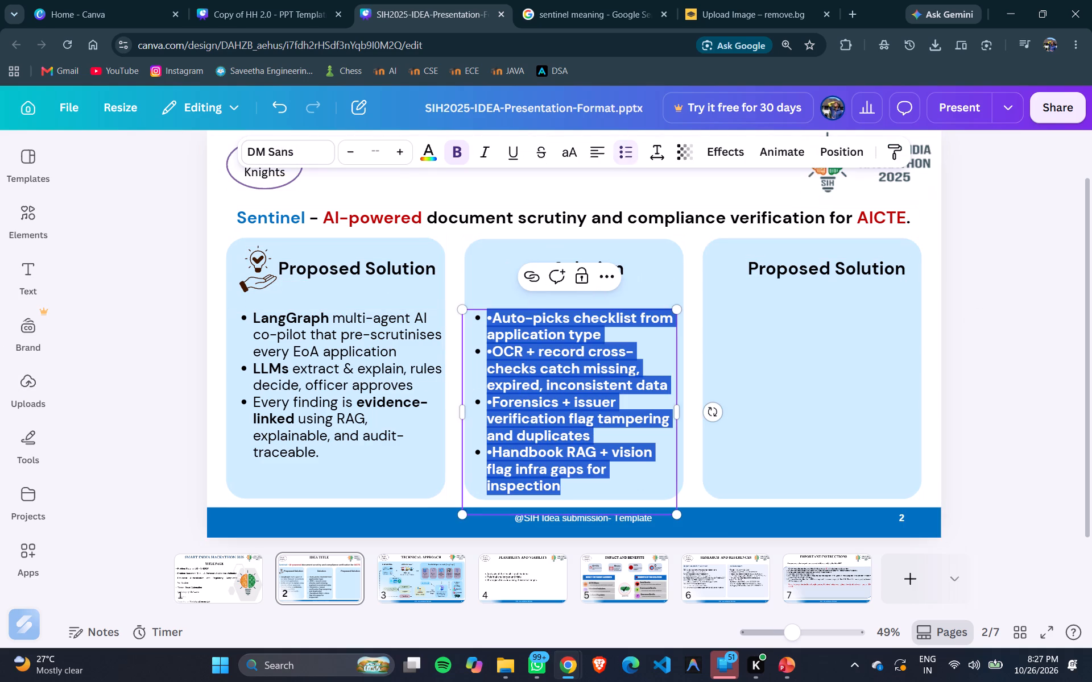
pyautogui.hotkey('ctrl', 'b')
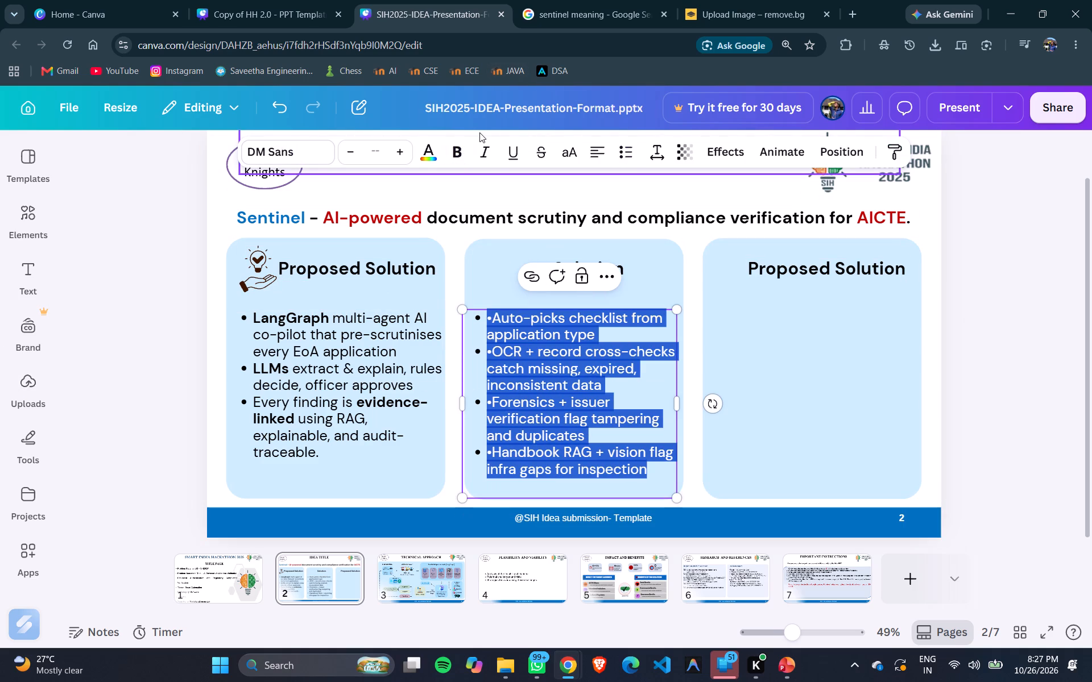
# Delete the extra pasted bullet character at the start of each of the middle box's four points, keeping the list formatting.
pyautogui.click(493, 320)
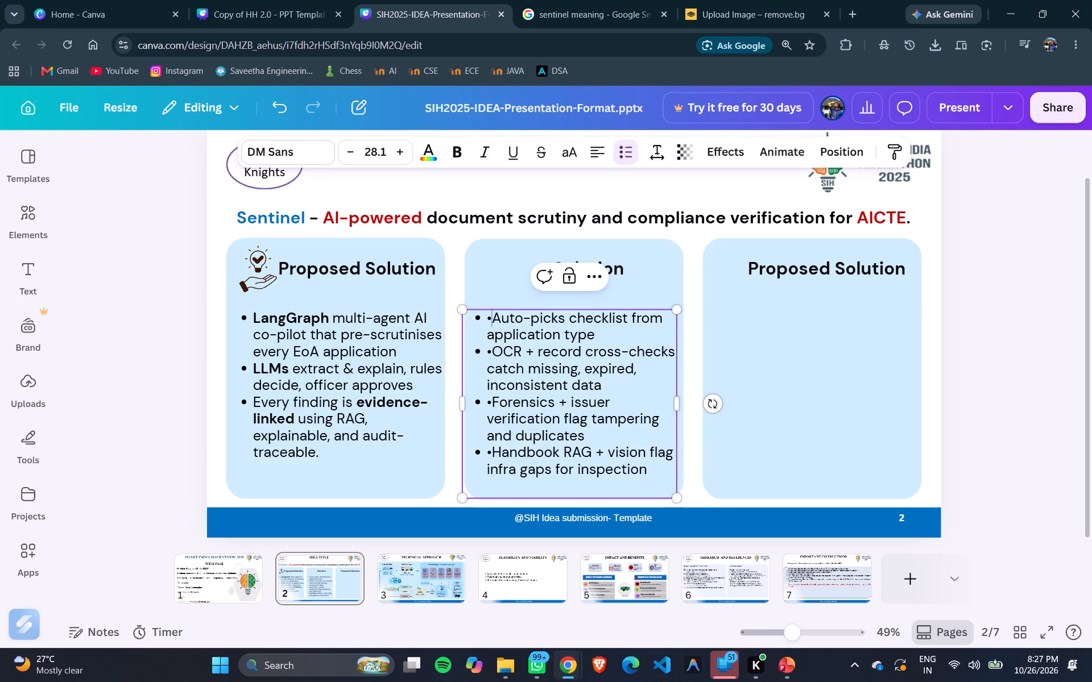
pyautogui.press('BackSpace')
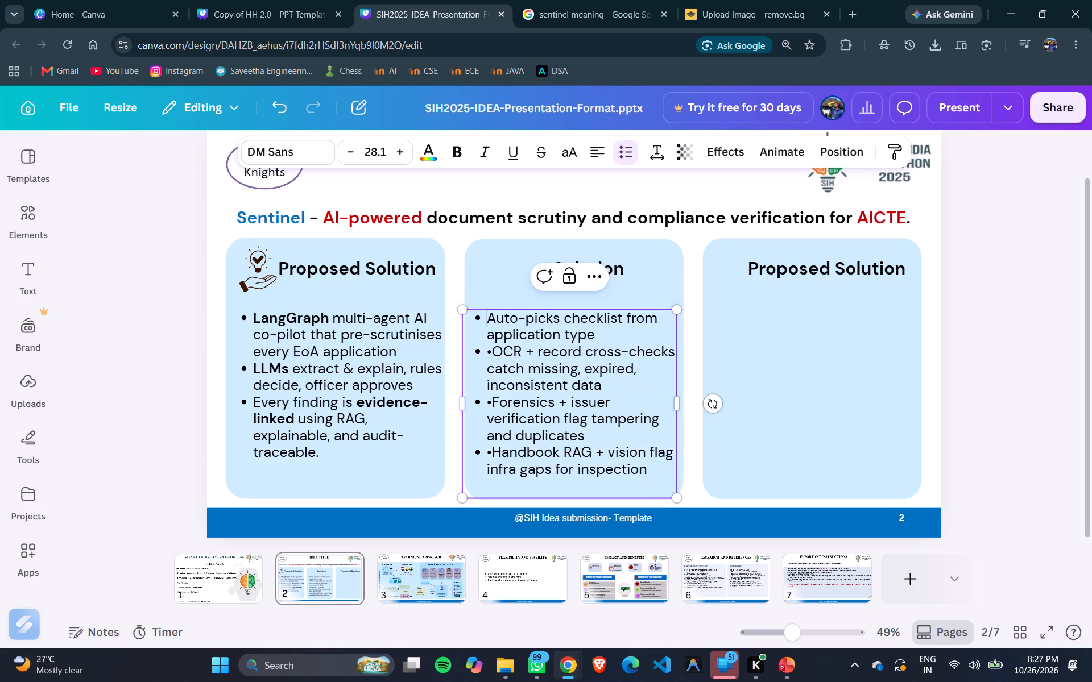
pyautogui.click(492, 355)
pyautogui.press('BackSpace')
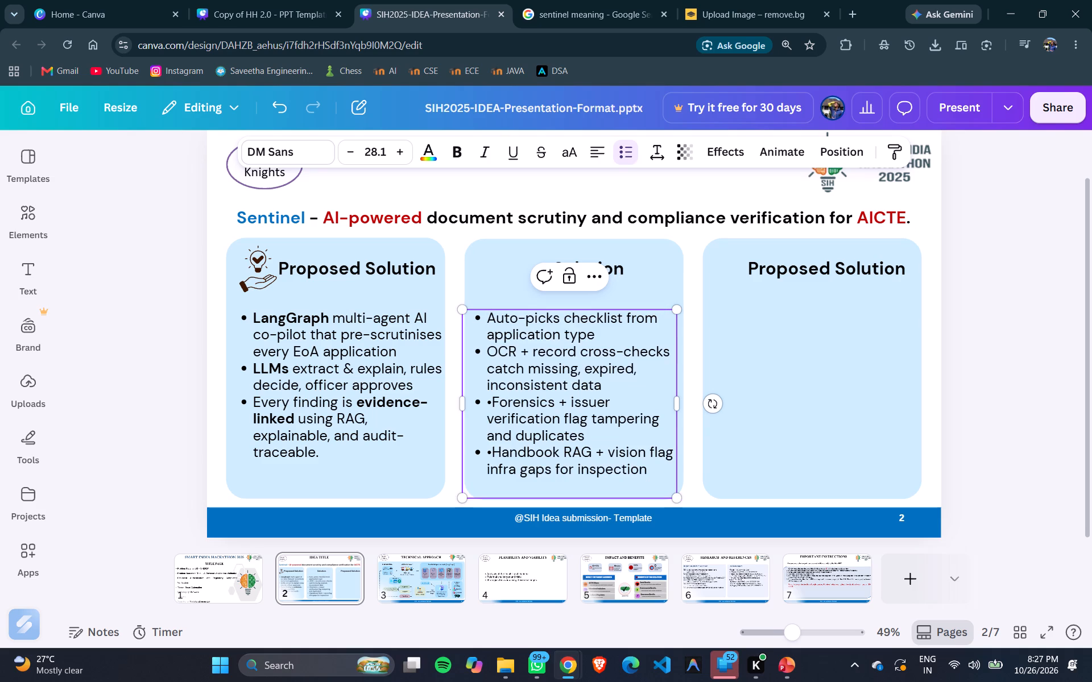
pyautogui.press('BackSpace')
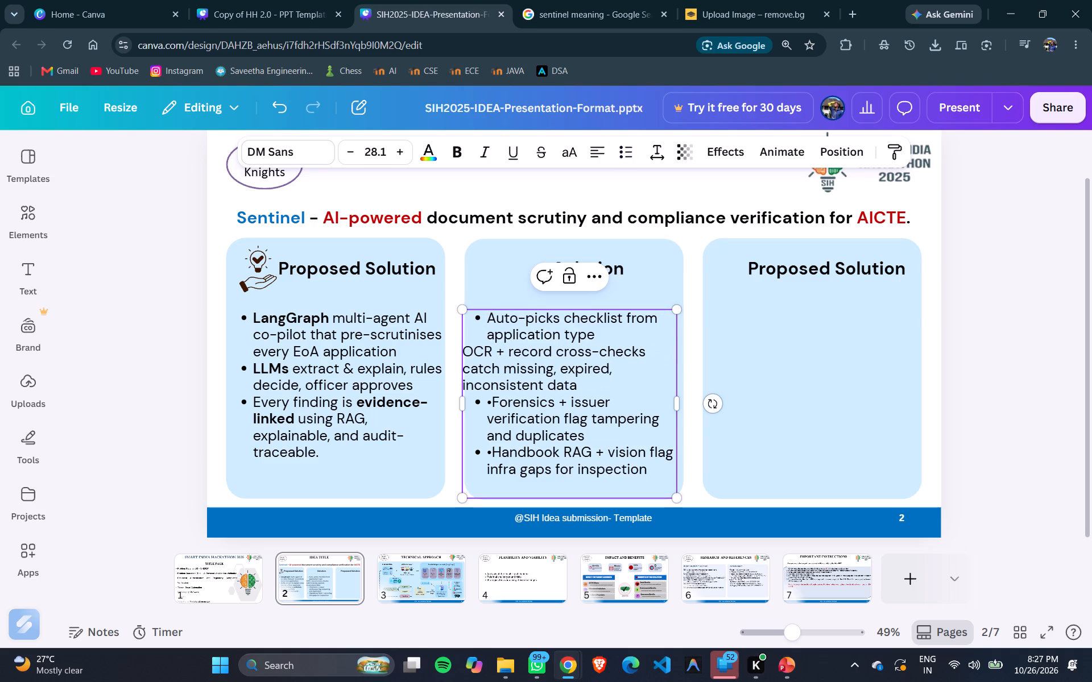
pyautogui.hotkey('ctrl', 'z')
pyautogui.press('Down')
pyautogui.press('Down')
pyautogui.press('Down')
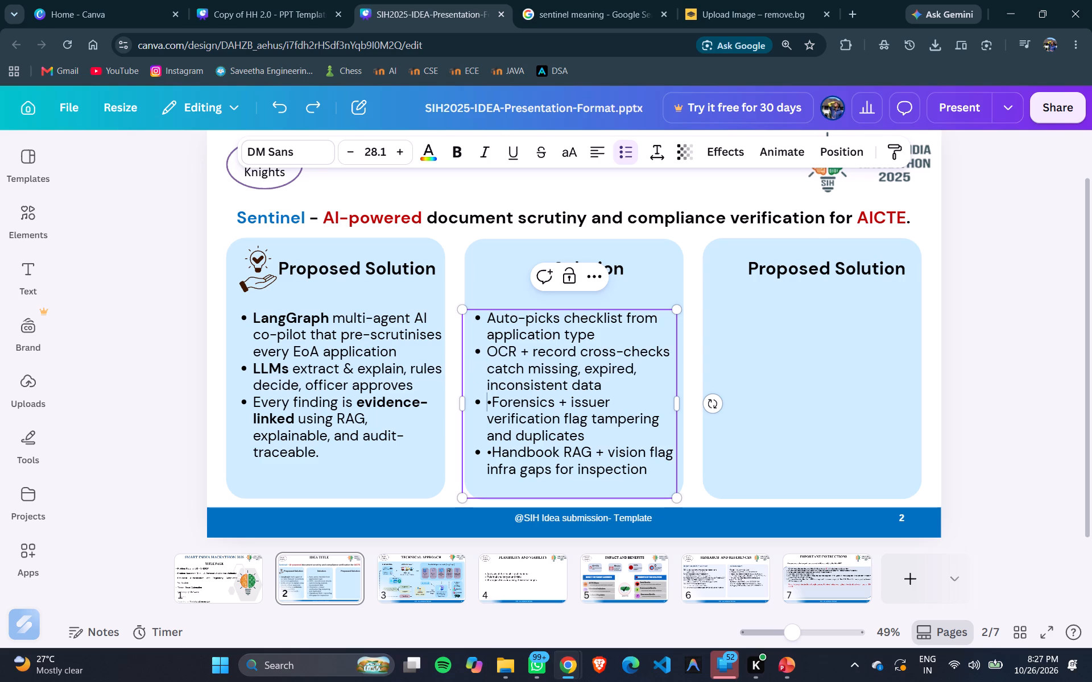
pyautogui.press('Right')
pyautogui.press('BackSpace')
pyautogui.press('Down')
pyautogui.press('Down')
pyautogui.press('Down')
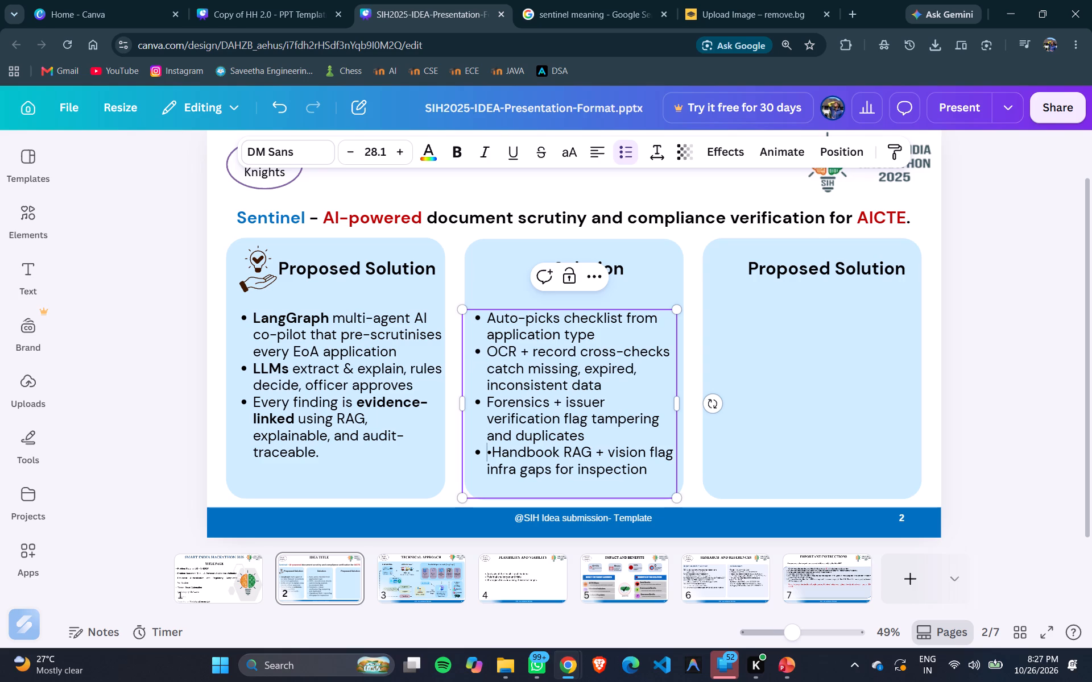
pyautogui.press('Right')
pyautogui.press('BackSpace')
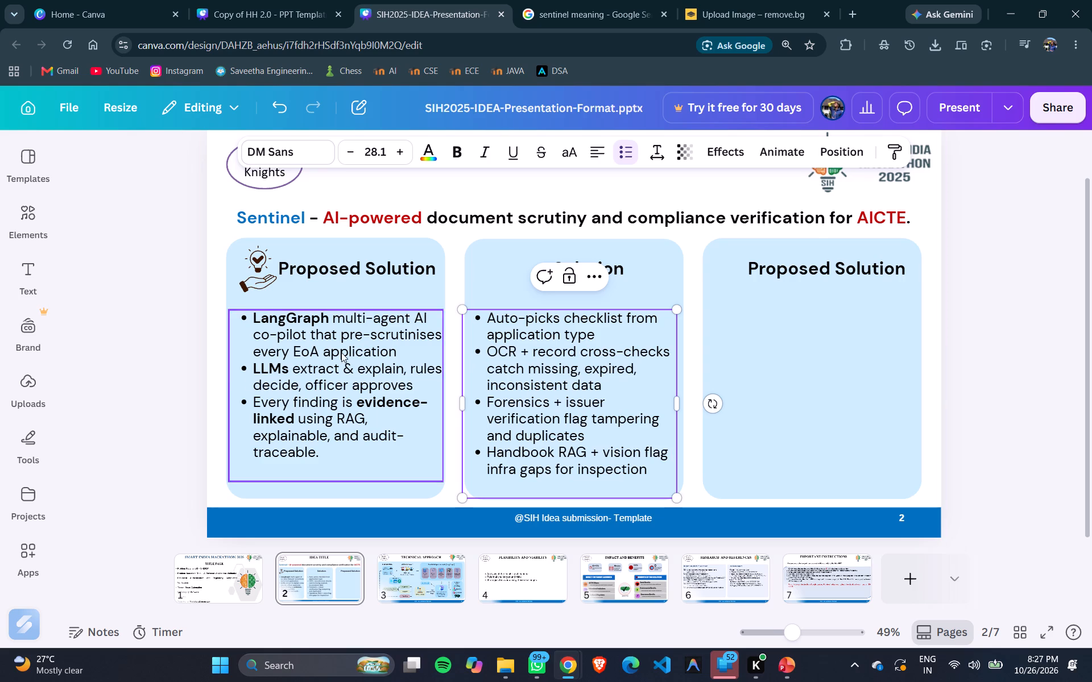
# Nudge the middle box's bullet list slightly upward and to the right within its blue box.
pyautogui.press('Up')
pyautogui.press('Up')
pyautogui.press('Up')
pyautogui.press('Up')
pyautogui.press('Up')
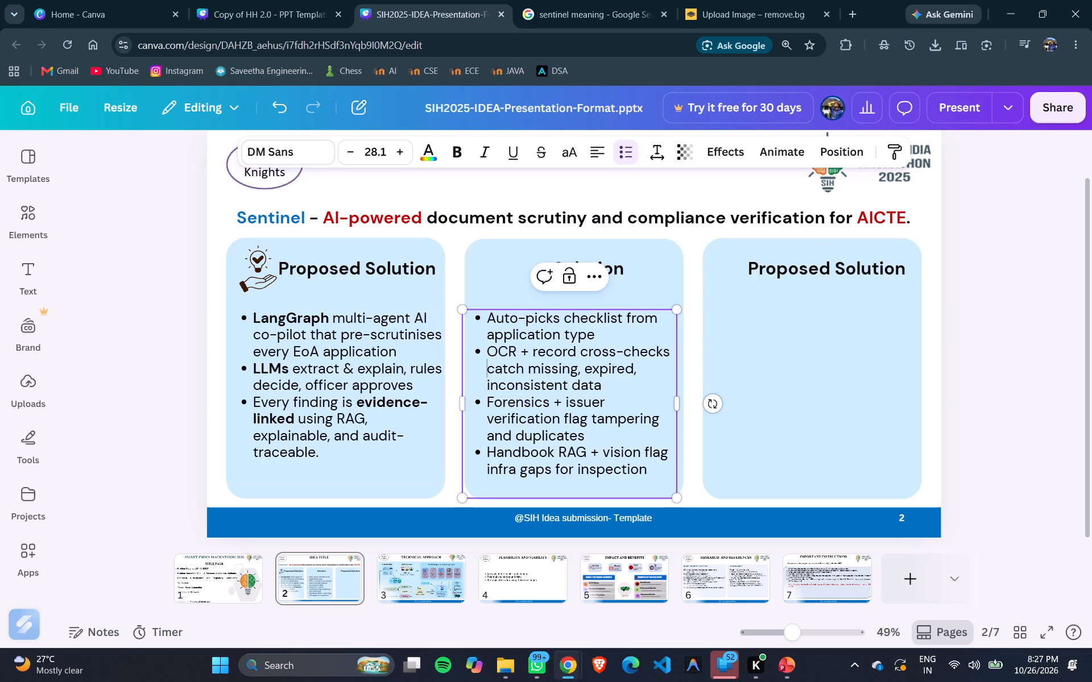
pyautogui.press('Up')
pyautogui.press('Escape')
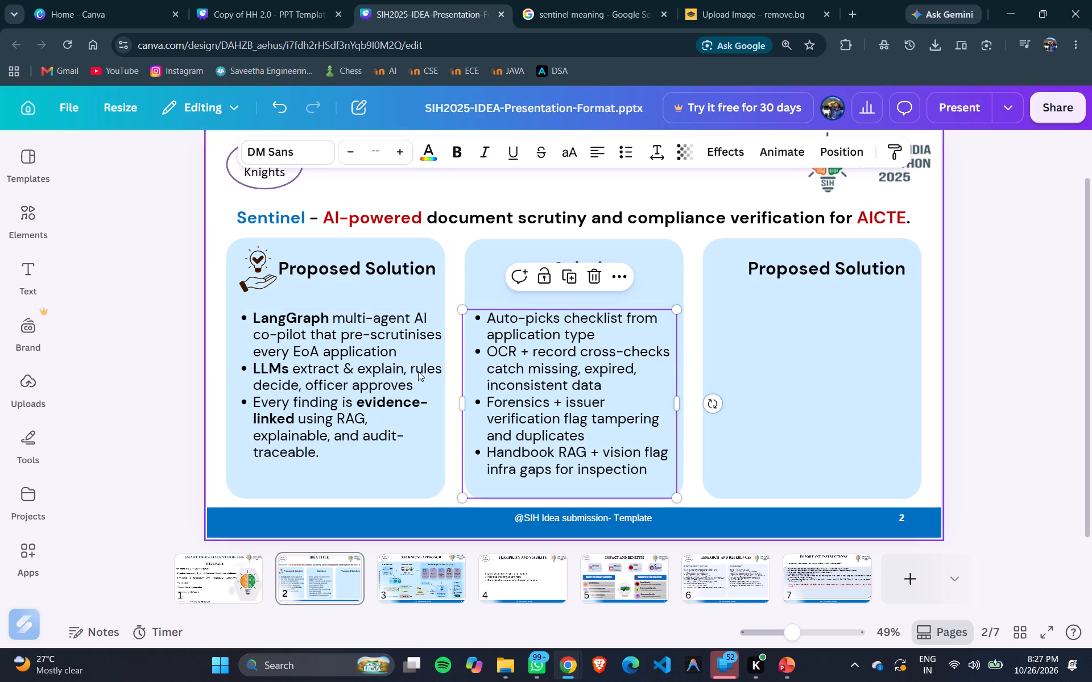
pyautogui.press('Up')
pyautogui.press('Up')
pyautogui.press('Up')
pyautogui.press('Up')
pyautogui.press('Down')
pyautogui.press('Down')
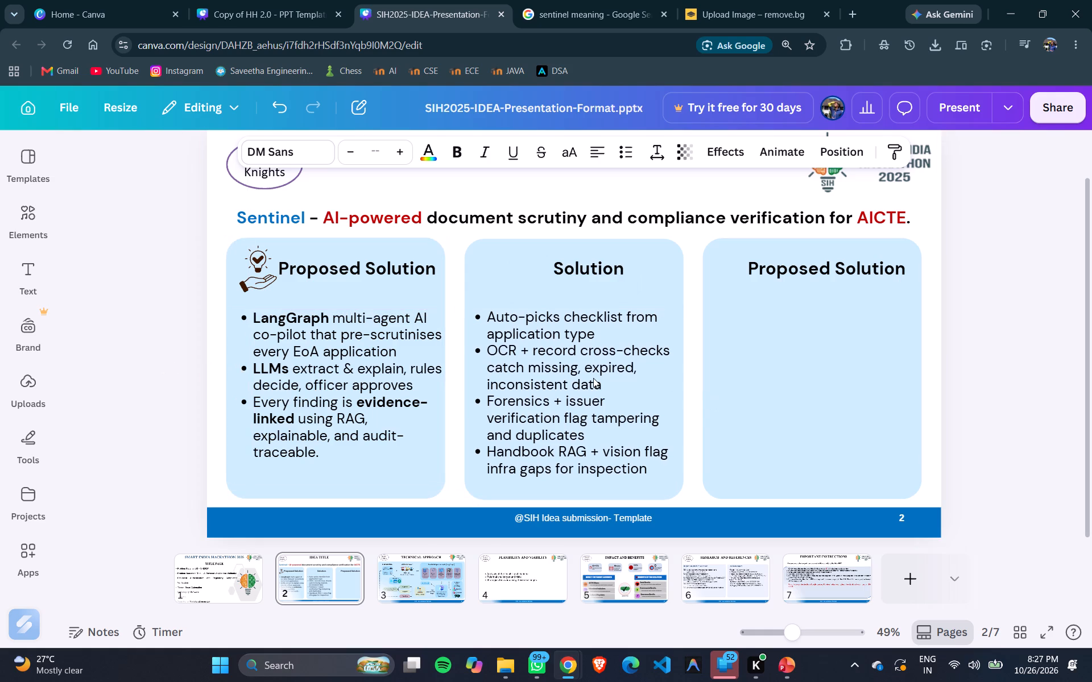
pyautogui.press('Right')
pyautogui.press('Right')
pyautogui.press('Right')
pyautogui.press('Right')
pyautogui.press('Right')
pyautogui.press('Right')
pyautogui.press('Left')
pyautogui.press('Left')
pyautogui.press('Left')
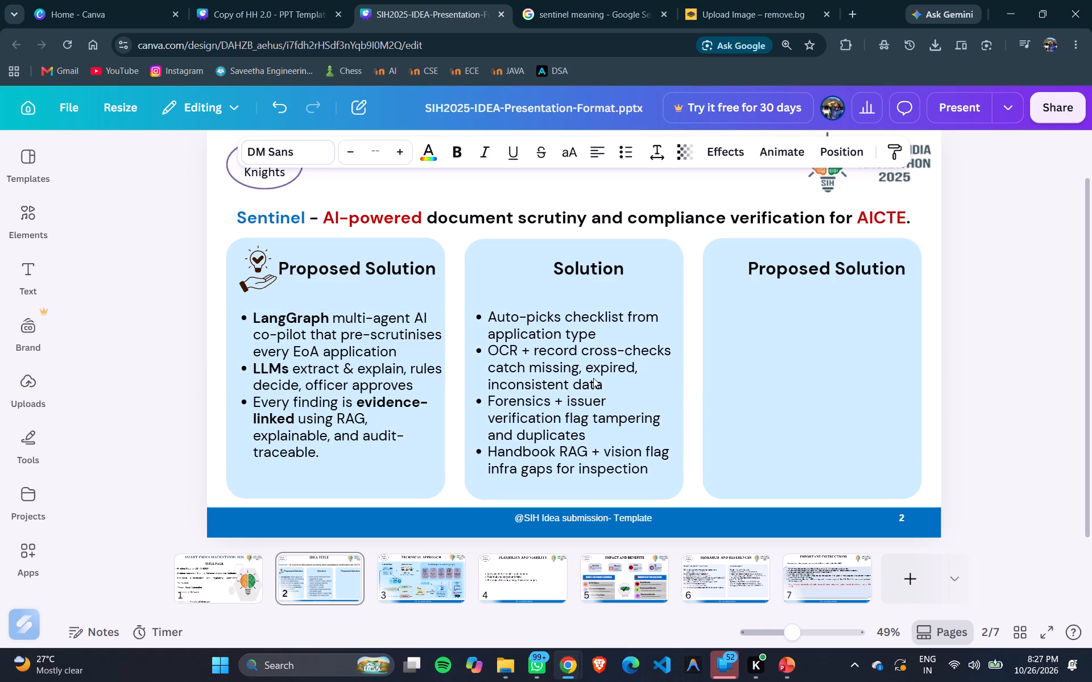
pyautogui.press('Up')
pyautogui.press('Up')
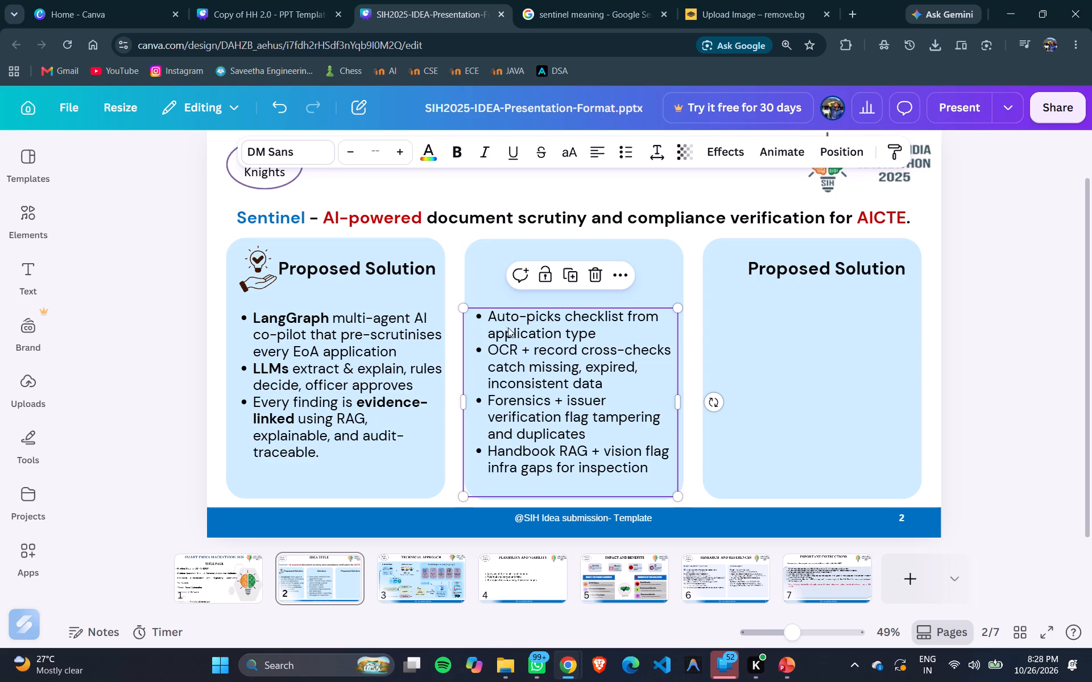
# Bold "Auto-picks", "OCR + record cross", "Forensics + issuer verification flag" and "Handbook RAG + vision flag" in the middle box's bullets.
pyautogui.tripleClick(491, 320)
pyautogui.click(491, 320)
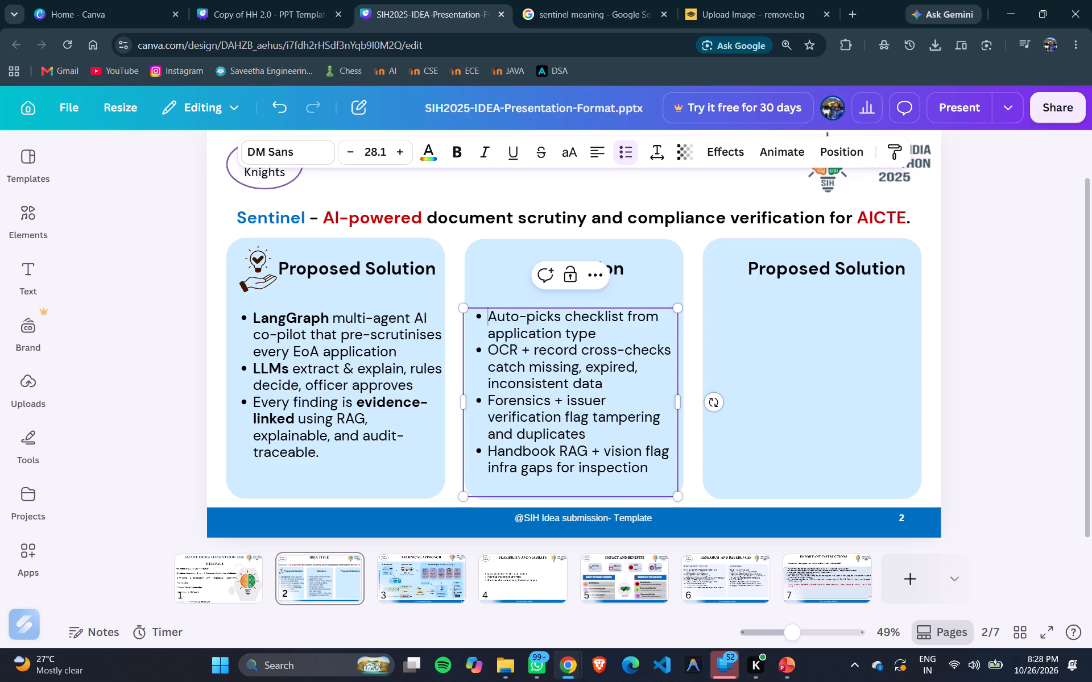
pyautogui.moveTo(491, 320); pyautogui.dragTo(559, 317)
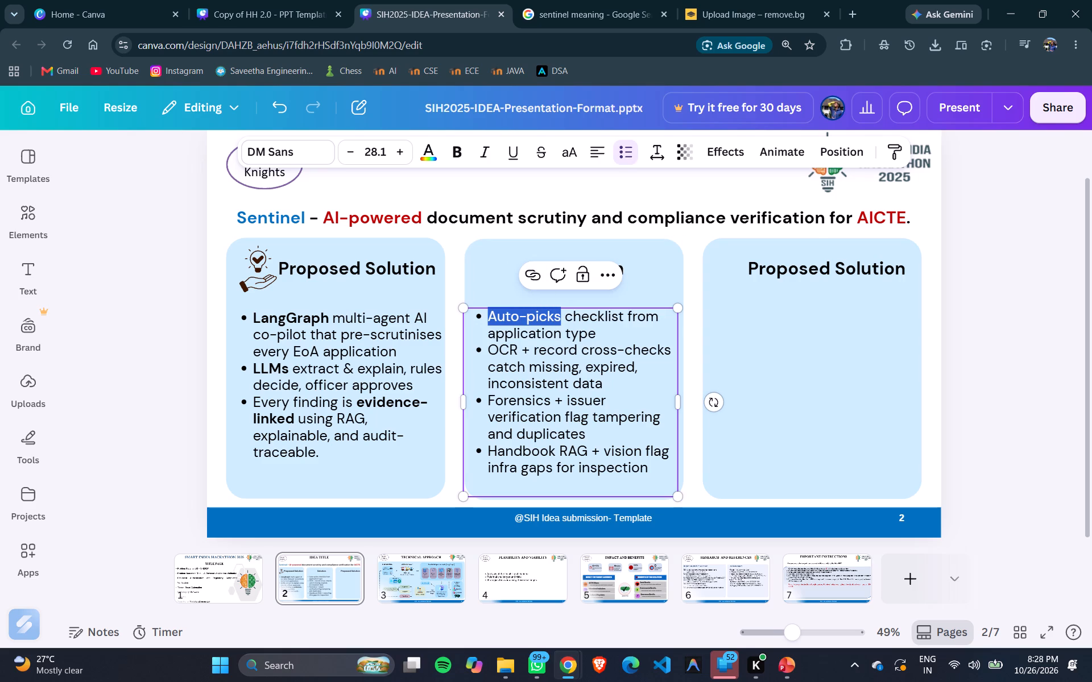
pyautogui.hotkey('ctrl', 'b')
pyautogui.moveTo(488, 347); pyautogui.dragTo(615, 346)
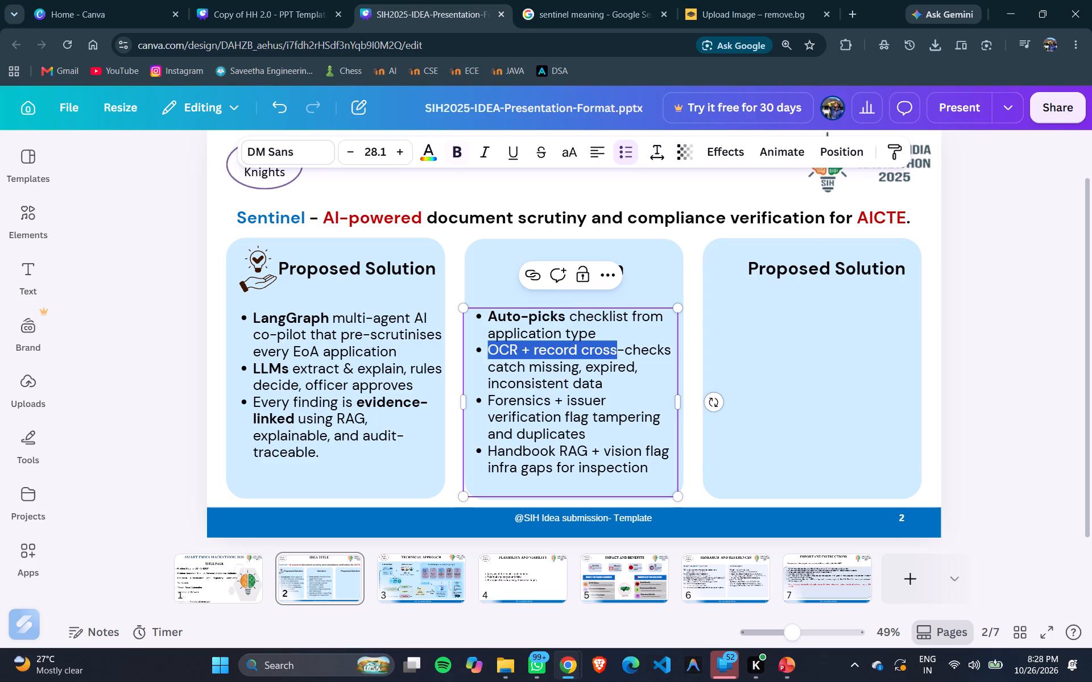
pyautogui.hotkey('ctrl', 'b')
pyautogui.moveTo(490, 399); pyautogui.dragTo(495, 402)
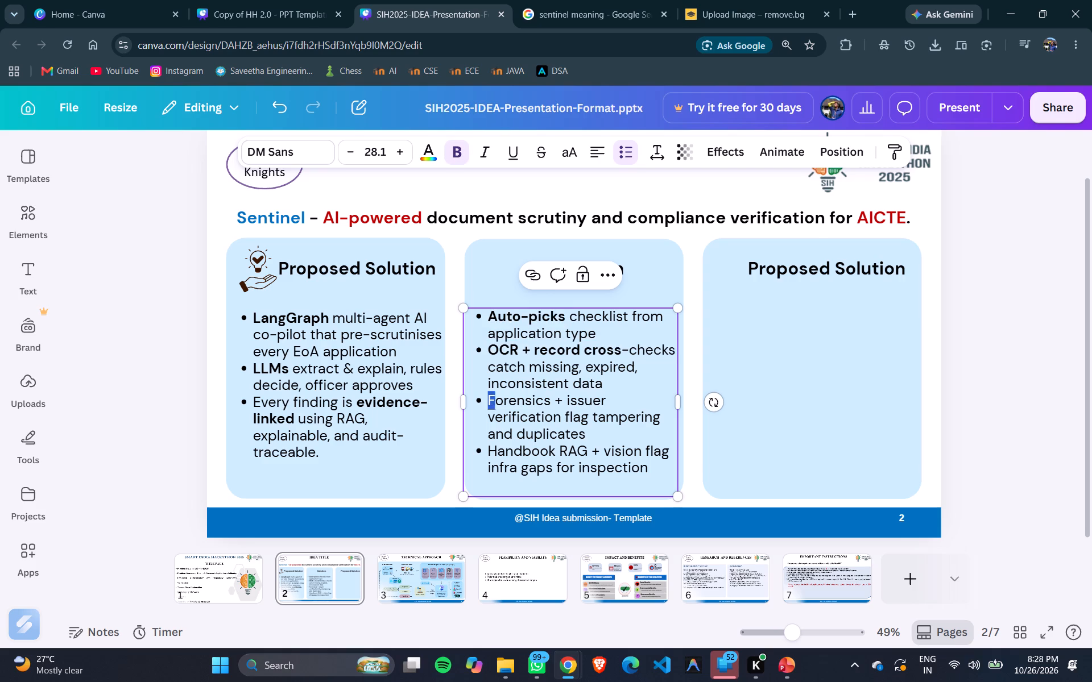
pyautogui.moveTo(495, 402); pyautogui.dragTo(585, 411)
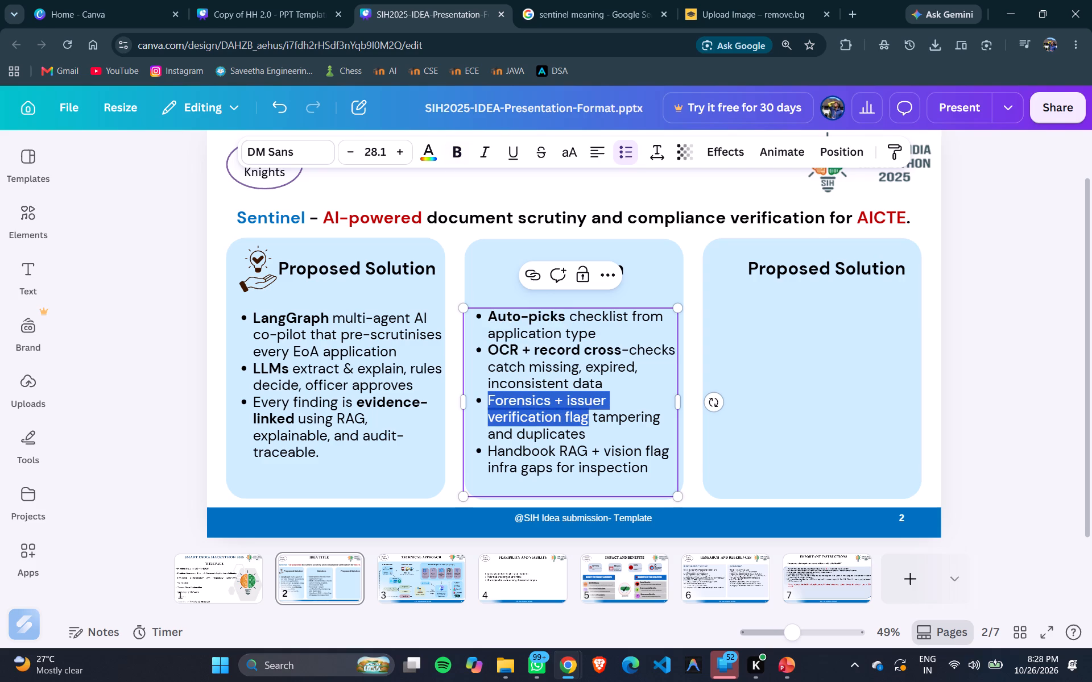
pyautogui.hotkey('ctrl', 'b')
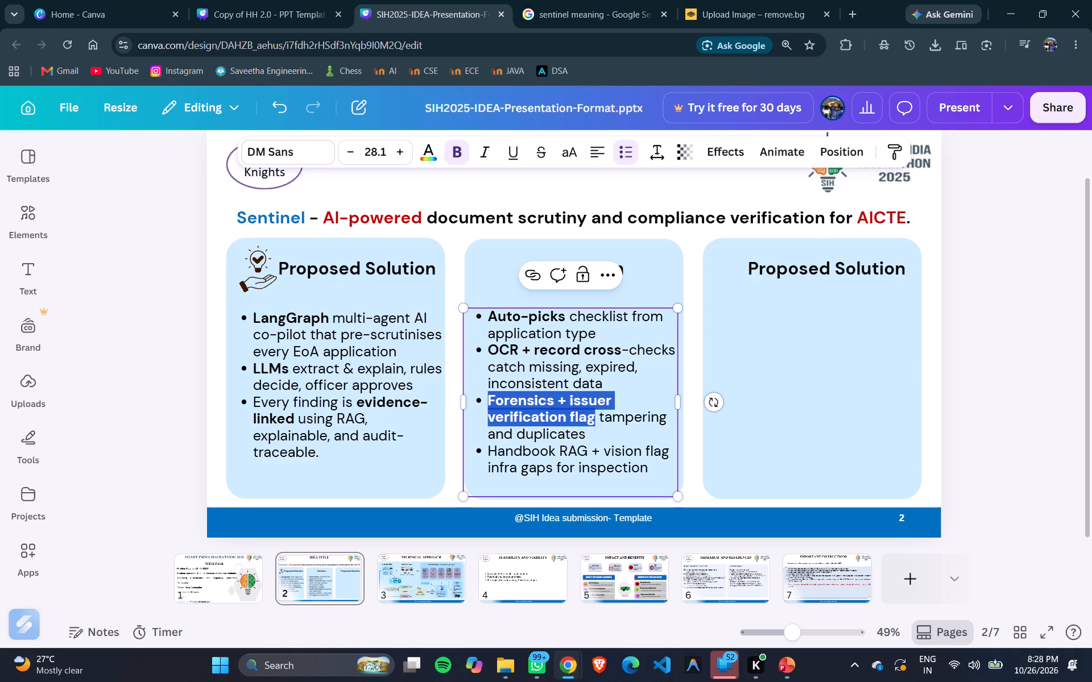
pyautogui.moveTo(487, 448); pyautogui.dragTo(677, 450)
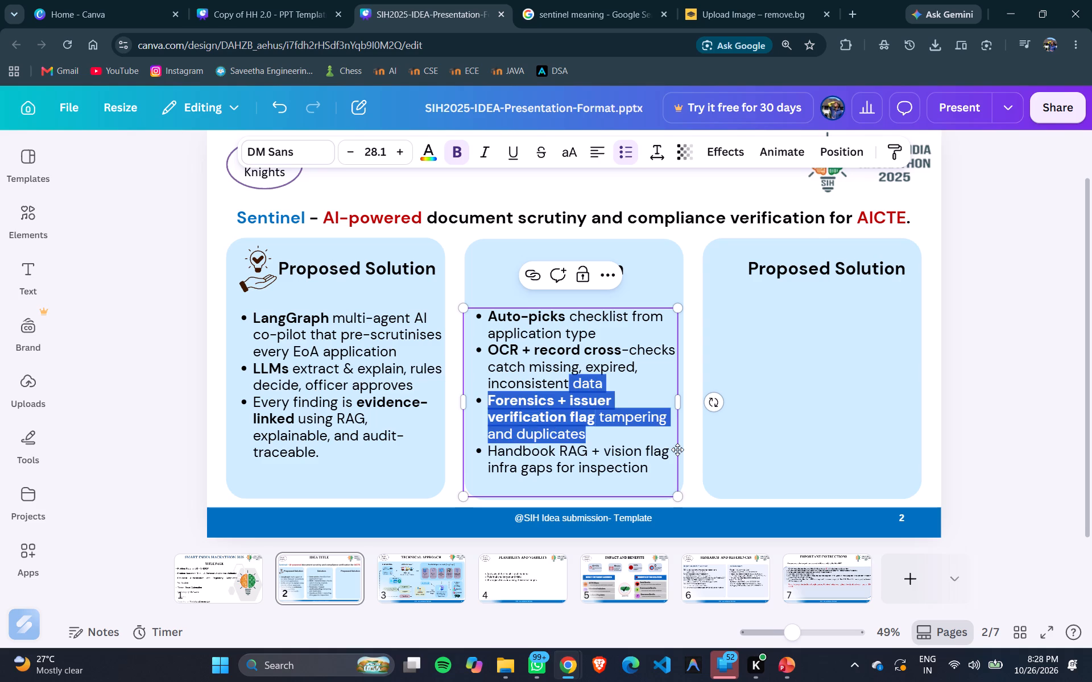
pyautogui.moveTo(677, 450); pyautogui.dragTo(672, 453)
pyautogui.hotkey('ctrl', 'b')
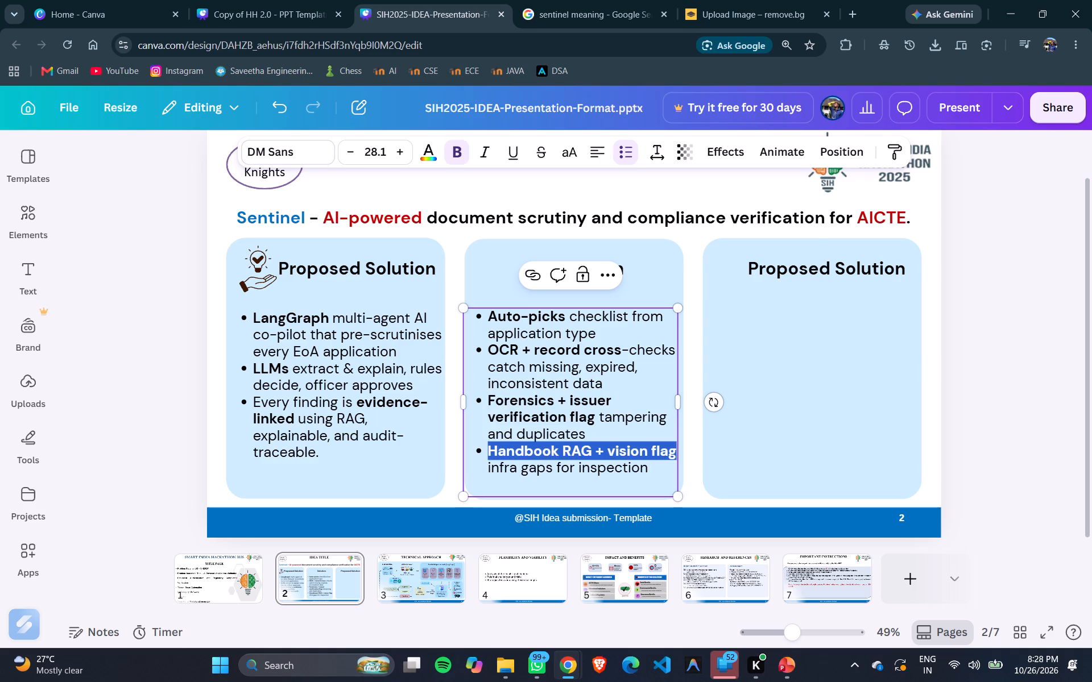
pyautogui.click(156, 313)
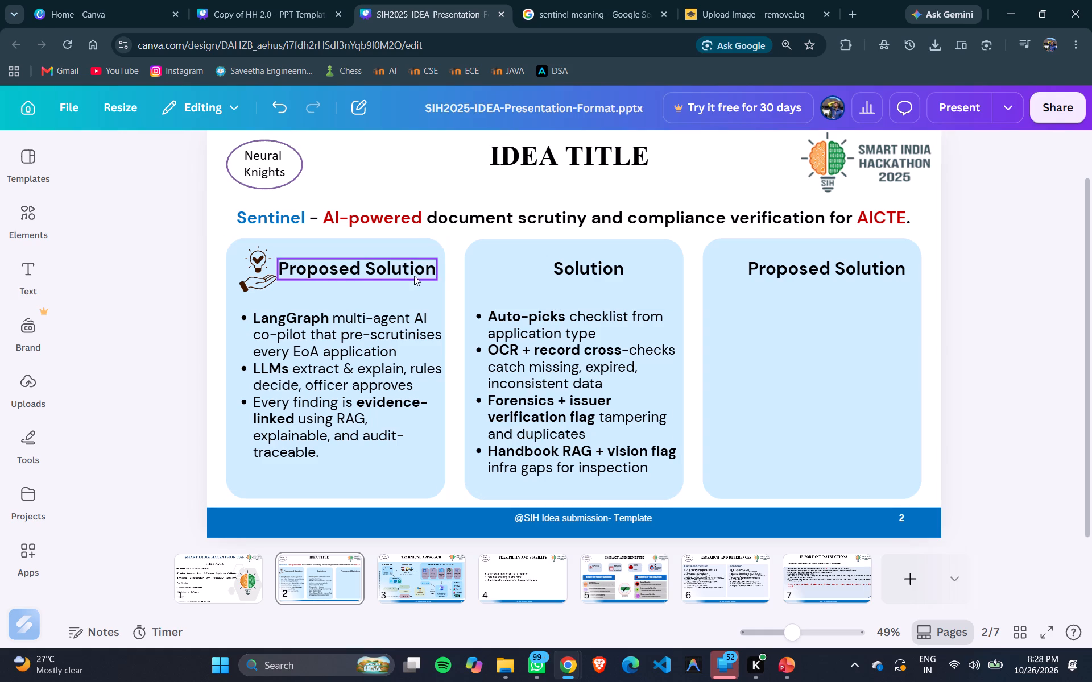
# Change the middle box's heading to "Innovation".
pyautogui.tripleClick(579, 267)
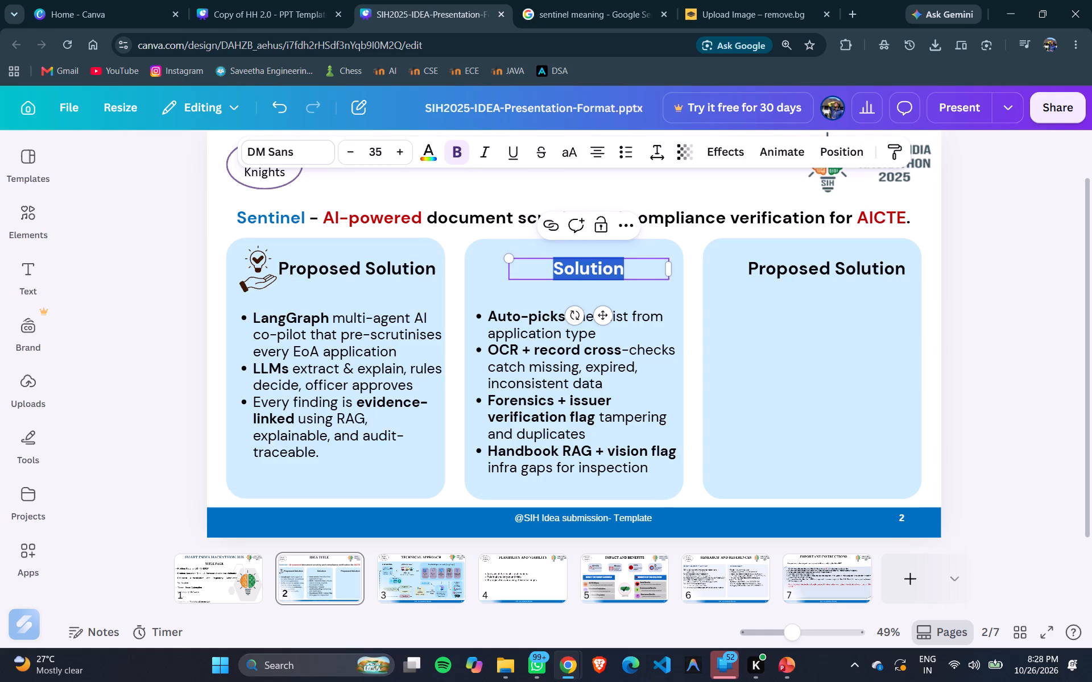
pyautogui.hotkey('shift', 'i')
pyautogui.write('nnovatoi')
pyautogui.press('BackSpace')
pyautogui.press('BackSpace')
pyautogui.write('ion')
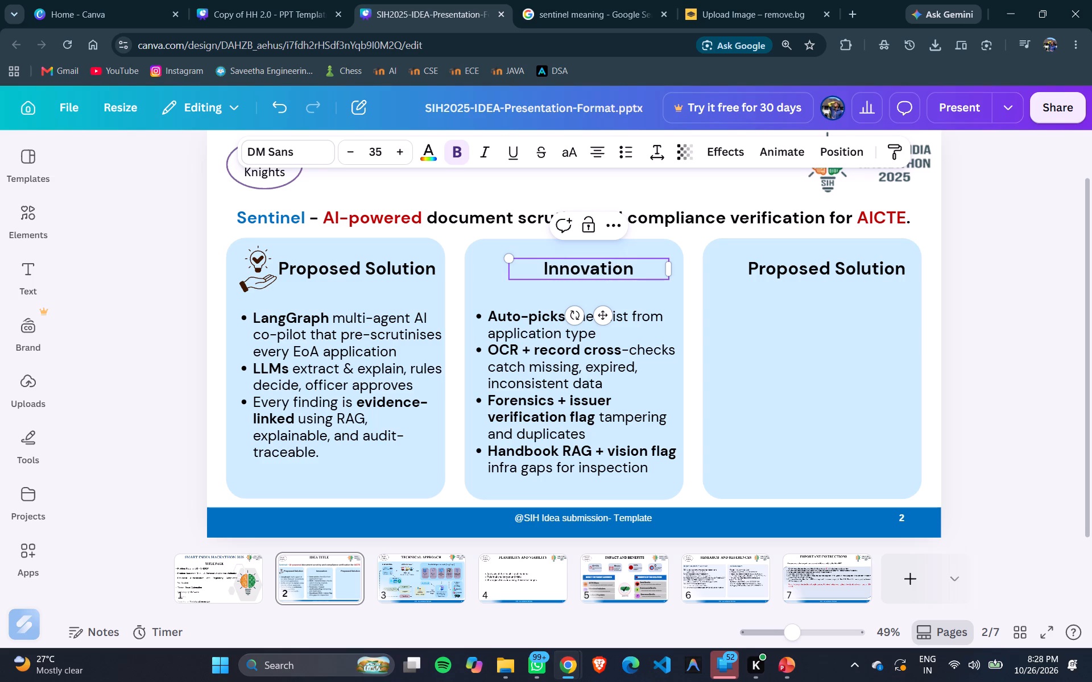
# Switch to the Sentinel deck in PowerPoint, copy the three bullets under "Innovation & uniqueness", and return to the Canva design.
pyautogui.hotkey('alt', 'Tab')
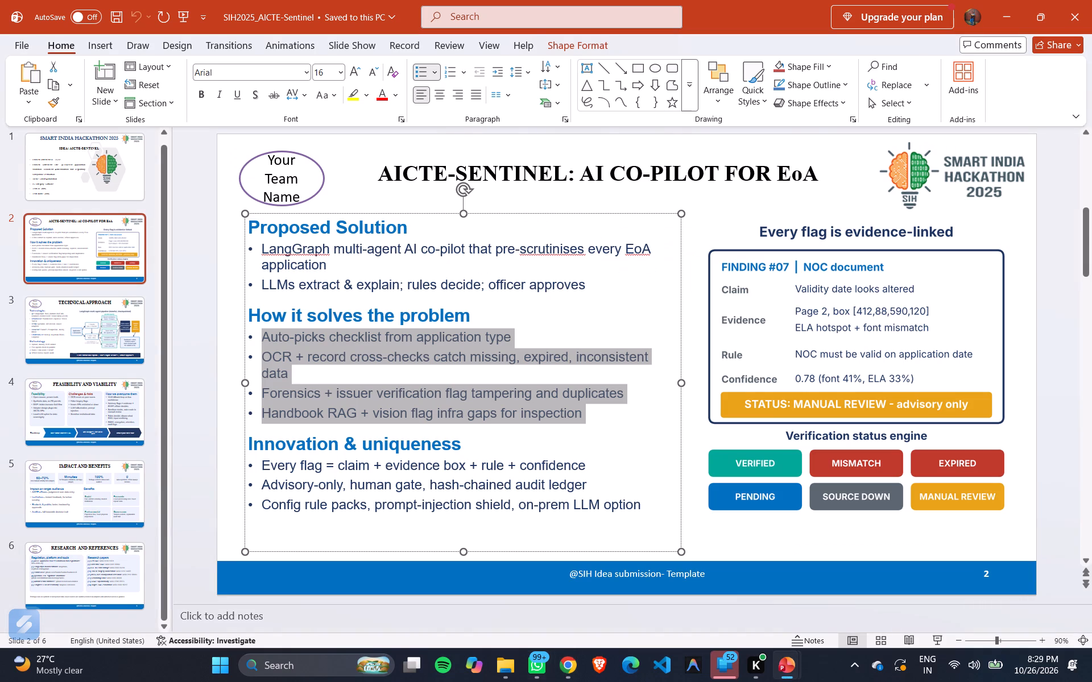
pyautogui.moveTo(259, 465); pyautogui.dragTo(584, 517)
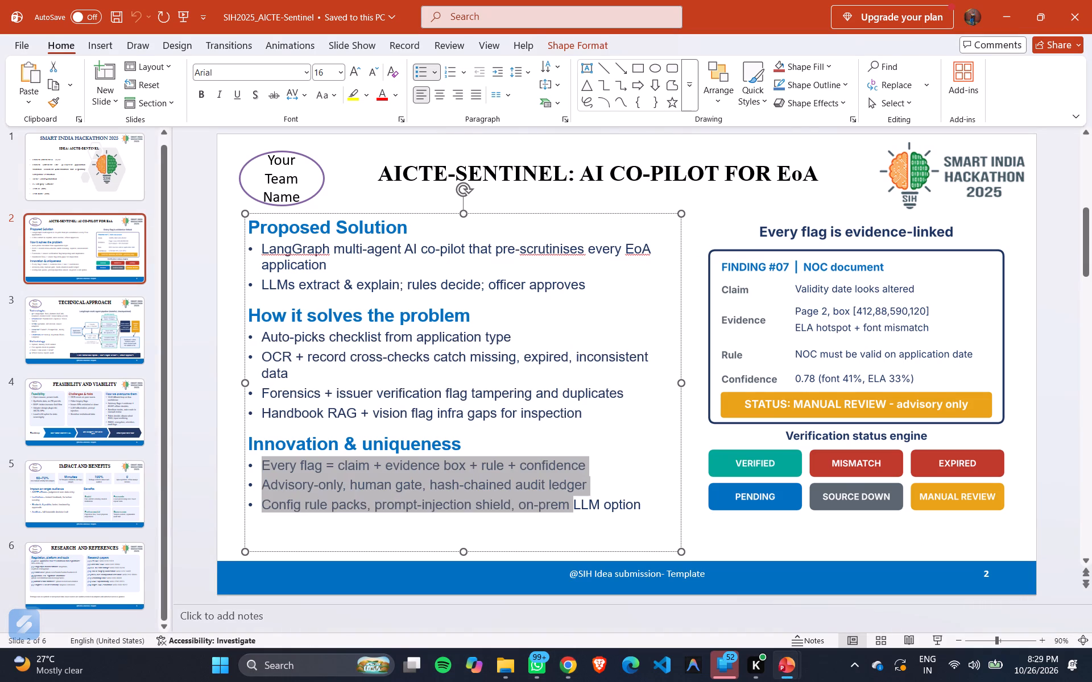
pyautogui.moveTo(584, 517); pyautogui.dragTo(632, 517)
pyautogui.hotkey('ctrl', 'c')
pyautogui.hotkey('alt', 'Tab')
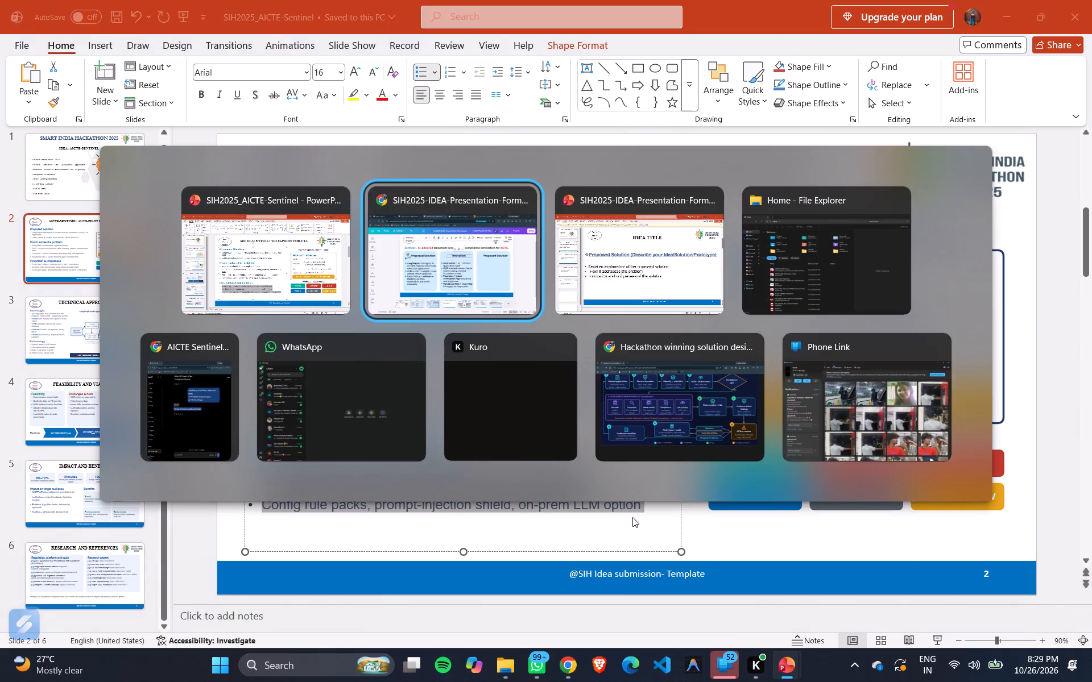
# Change the third box's heading to "Uniqueness".
pyautogui.tripleClick(835, 272)
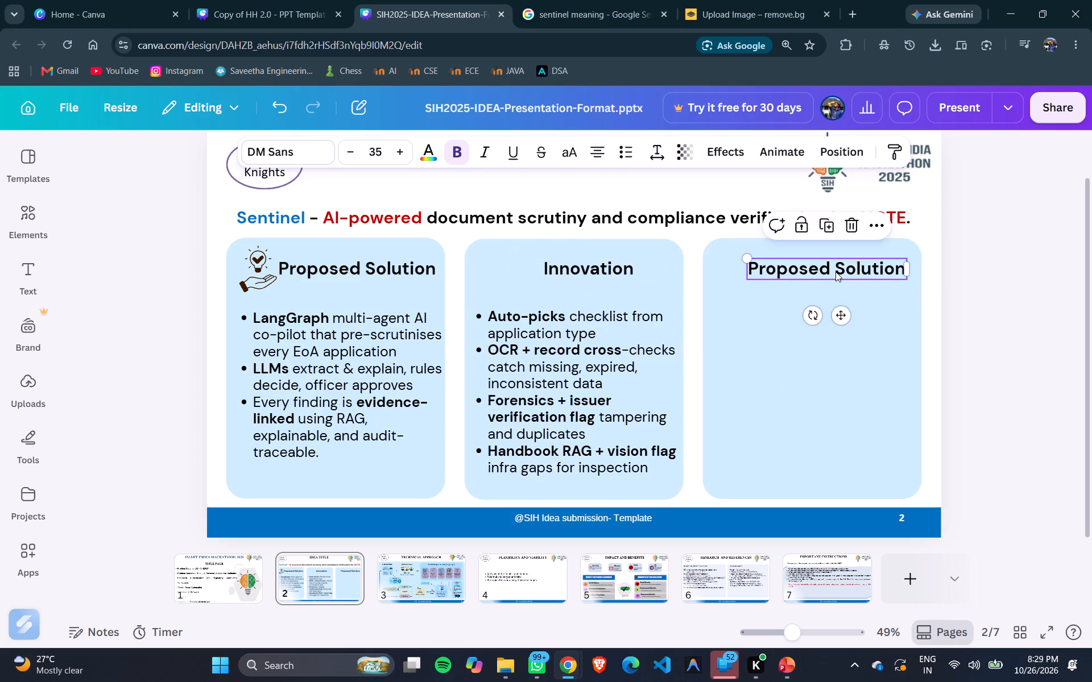
pyautogui.write('un')
pyautogui.press('BackSpace')
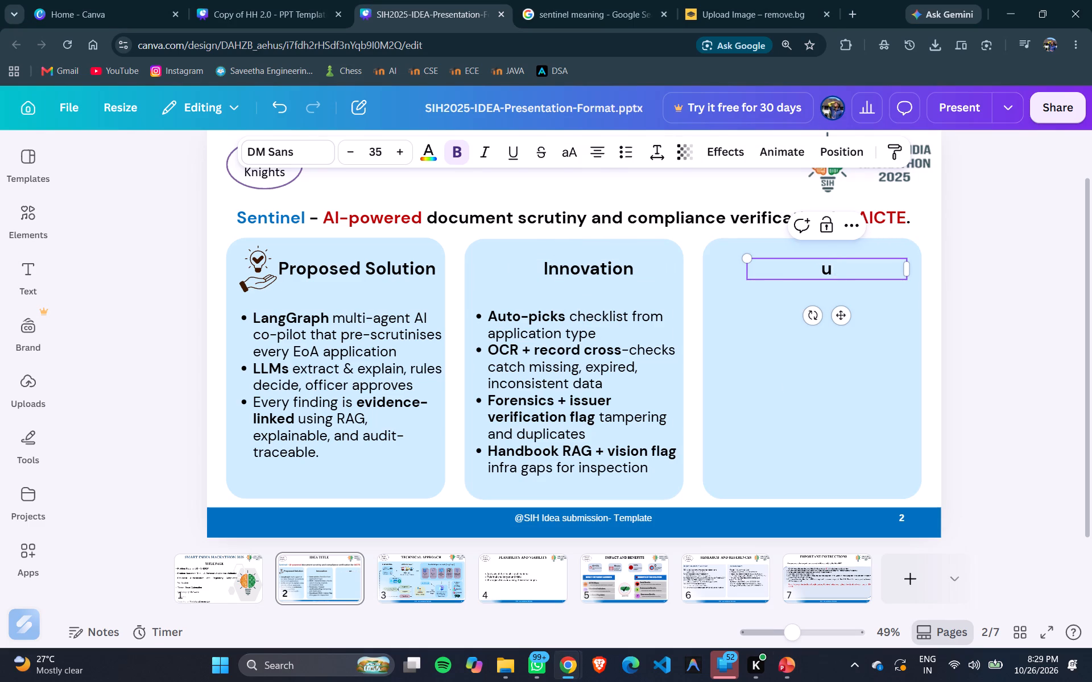
pyautogui.press('BackSpace')
pyautogui.write('Uni')
pyautogui.write('qu')
pyautogui.write('eness')
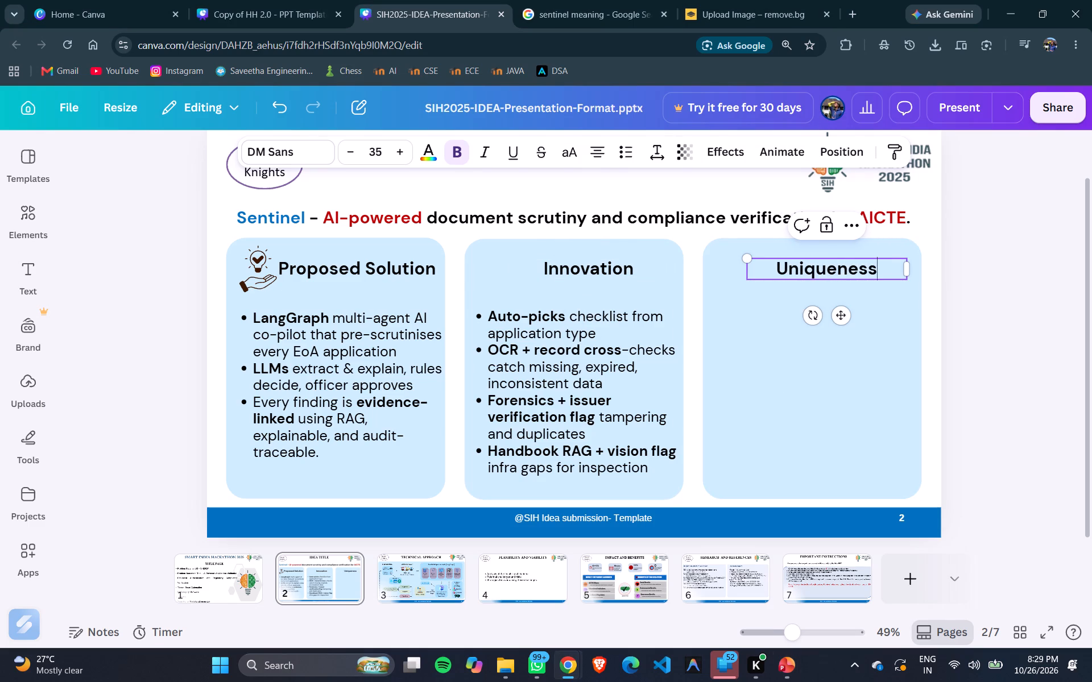
# Duplicate the Innovation bullet text into the Uniqueness box and replace its content with the three copied bullets.
pyautogui.hotkey('alt', 'Tab')
pyautogui.hotkey('alt', 'Tab')
pyautogui.click(601, 323)
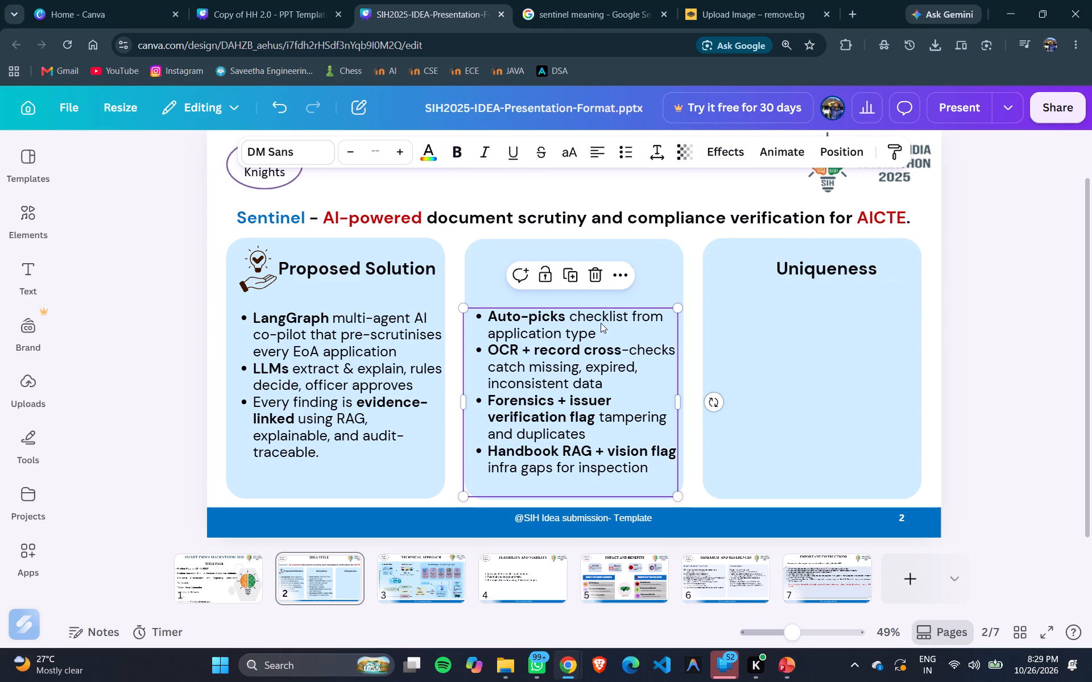
pyautogui.hotkey('ctrl', 'd')
pyautogui.tripleClick(780, 347)
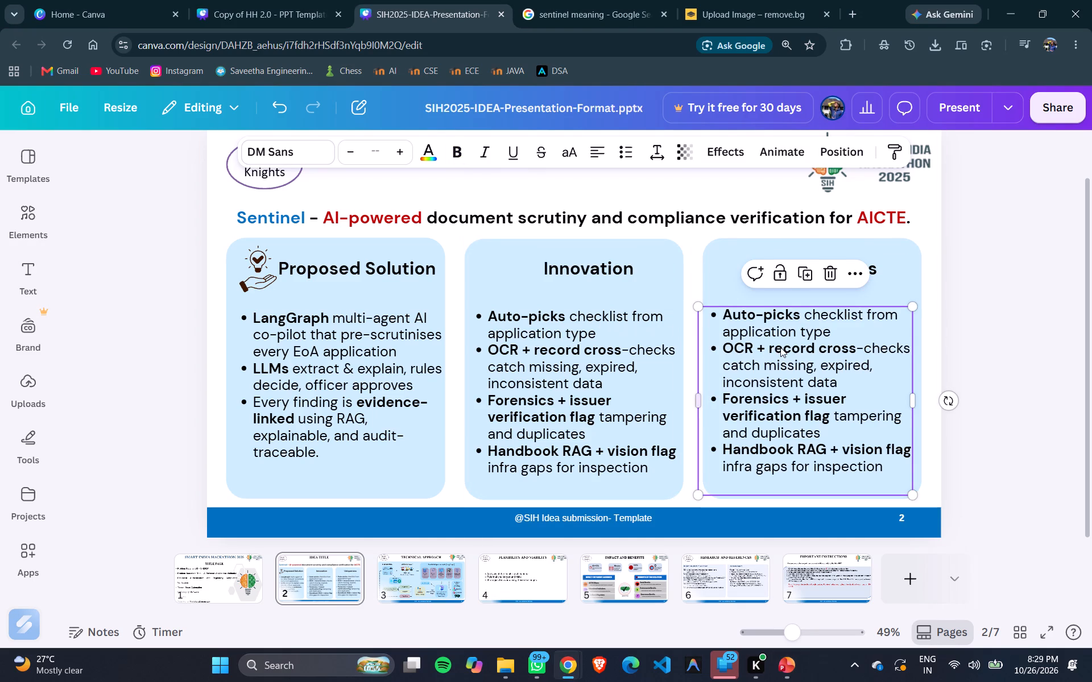
pyautogui.hotkey('ctrl', 'a')
pyautogui.hotkey('ctrl', 'v')
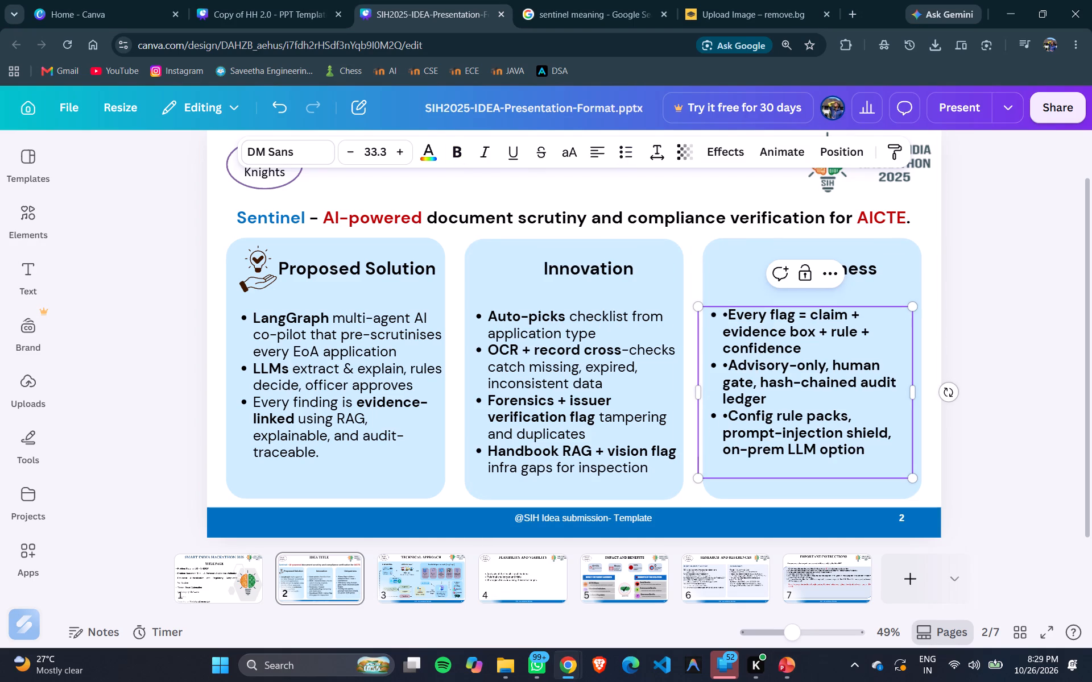
# Remove the extra pasted bullet character at the start of each of the three Uniqueness bullets.
pyautogui.click(730, 319)
pyautogui.press('BackSpace')
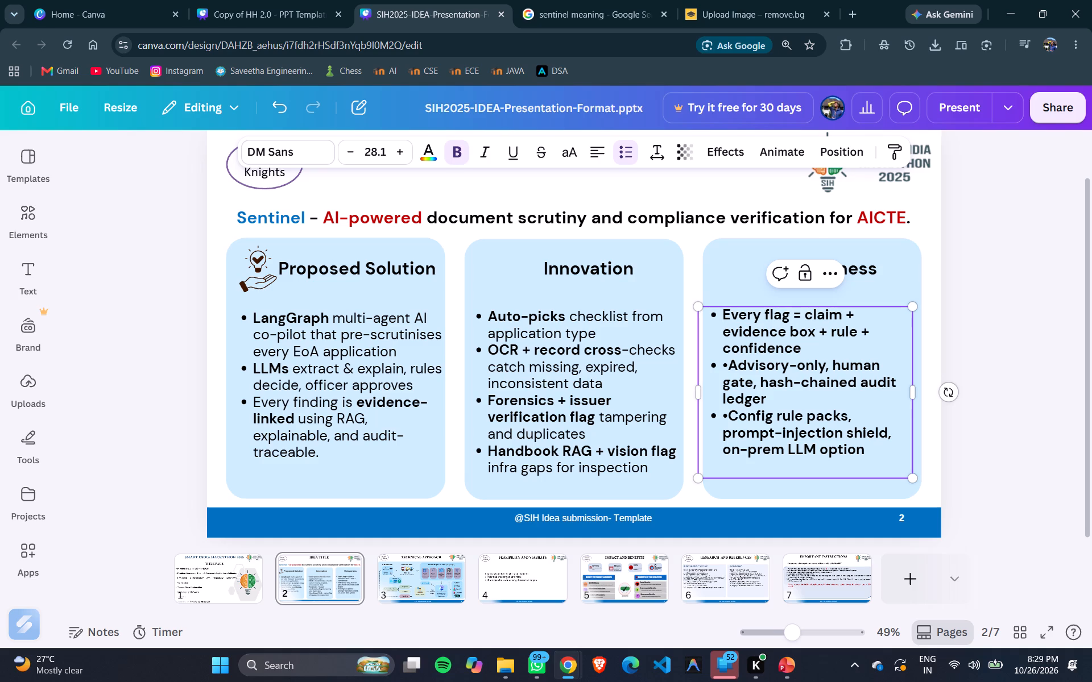
pyautogui.press('Down')
pyautogui.press('Down')
pyautogui.press('Down')
pyautogui.press('Delete')
pyautogui.press('Up')
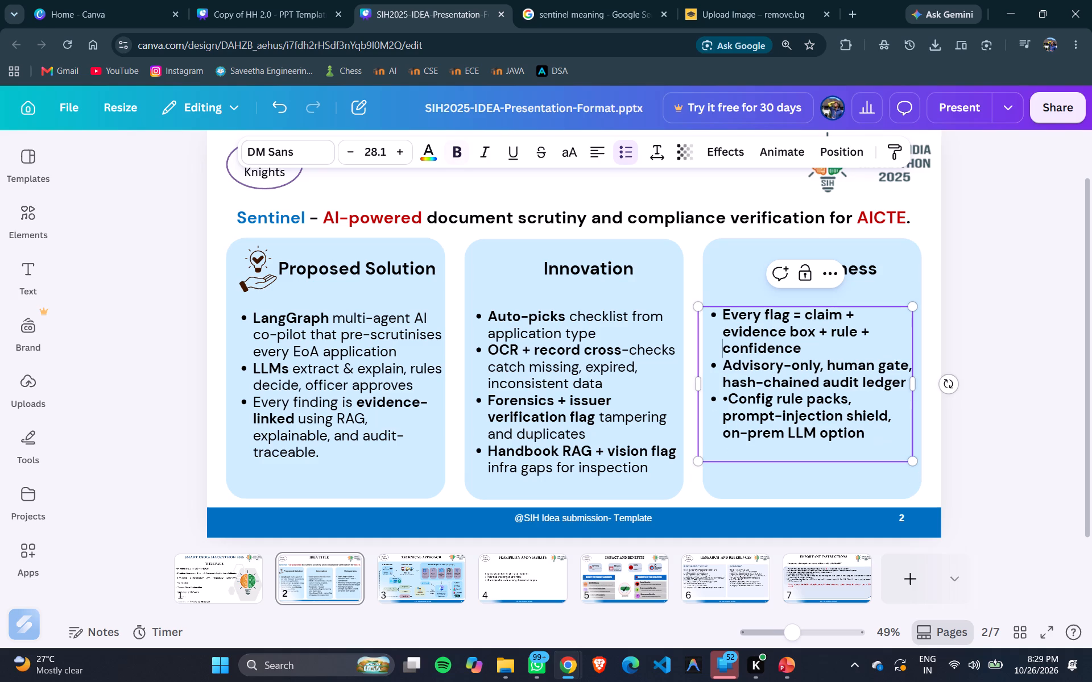
pyautogui.press('Up')
pyautogui.press('Down')
pyautogui.press('Down')
pyautogui.press('Down')
pyautogui.press('Down')
pyautogui.press('Delete')
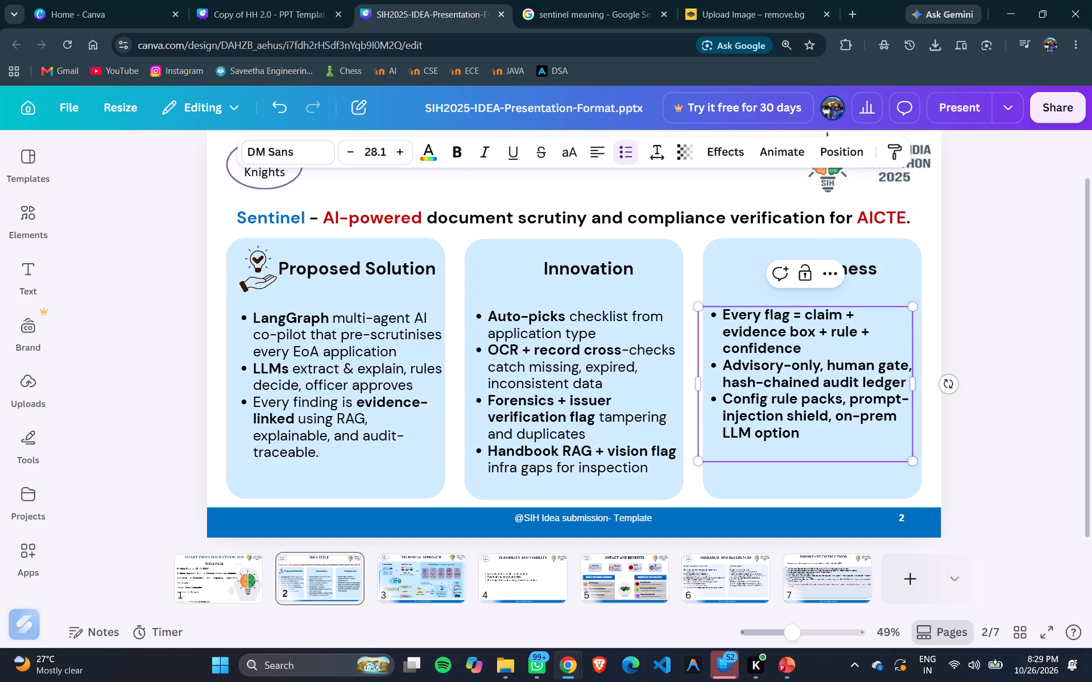
# Remove the bold formatting from all of the Uniqueness bullet text.
pyautogui.hotkey('ctrl', 'a')
pyautogui.hotkey('ctrl', 'b')
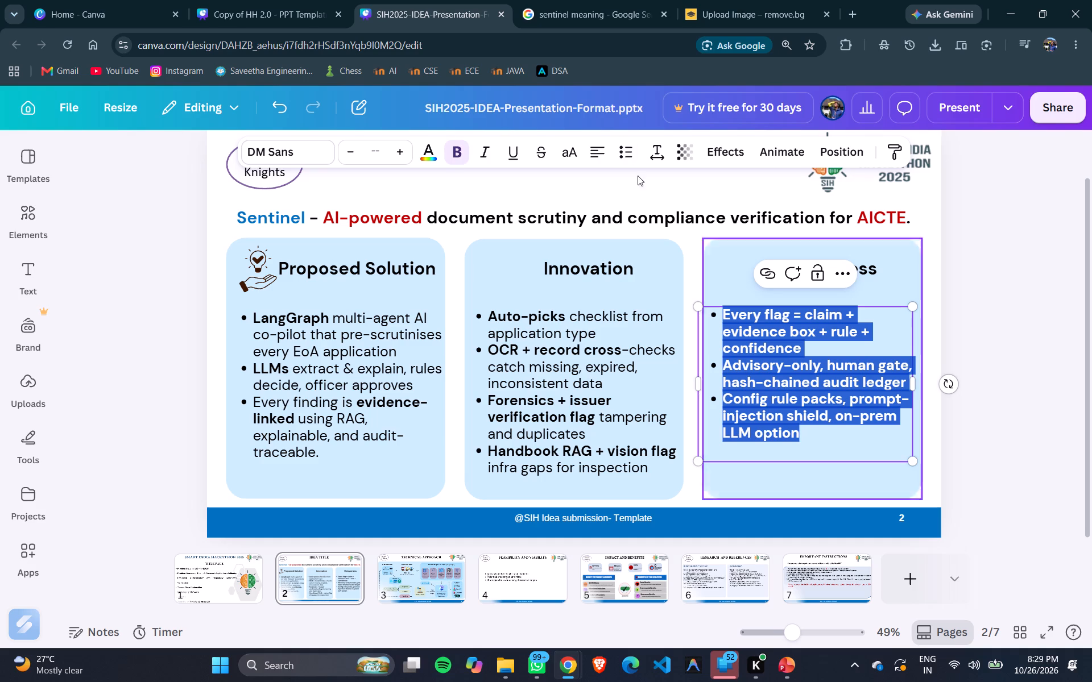
pyautogui.click(463, 152)
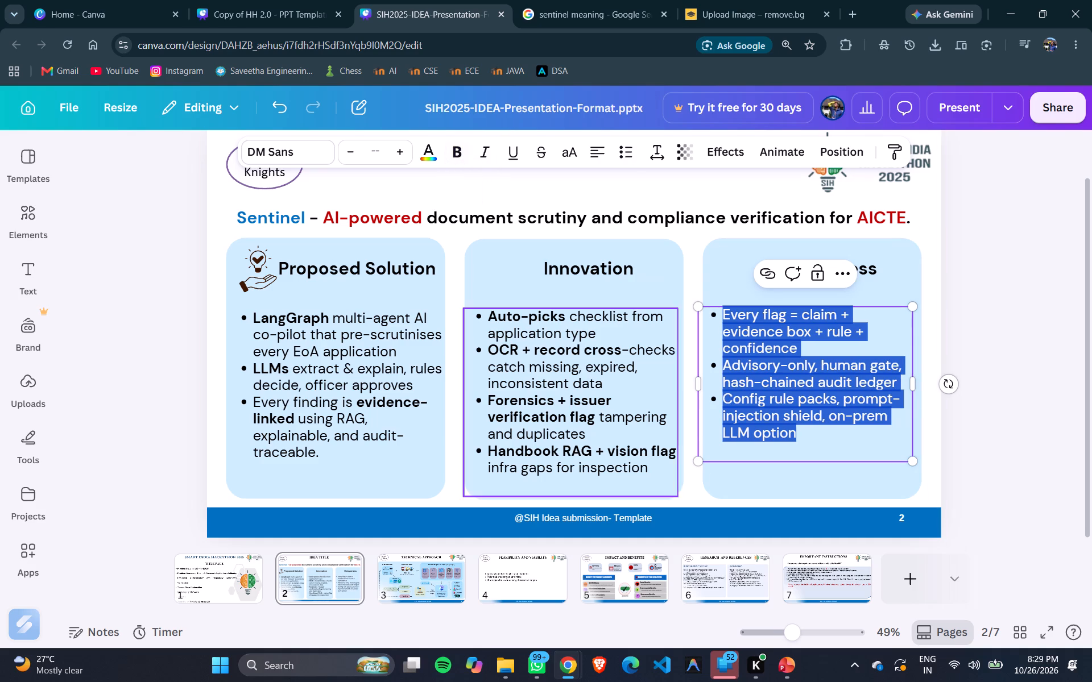
pyautogui.click(978, 348)
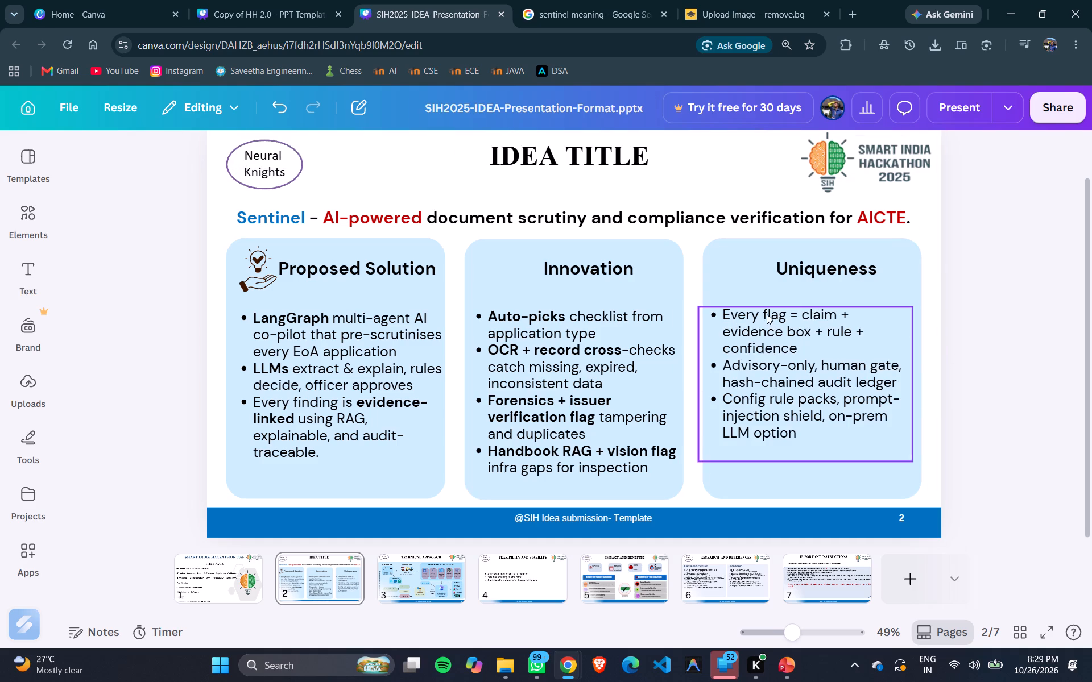
# Bold "flag = claim + evidence box + rule + confidence" and "human gat" in the Uniqueness bullets.
pyautogui.moveTo(765, 314); pyautogui.dragTo(802, 321)
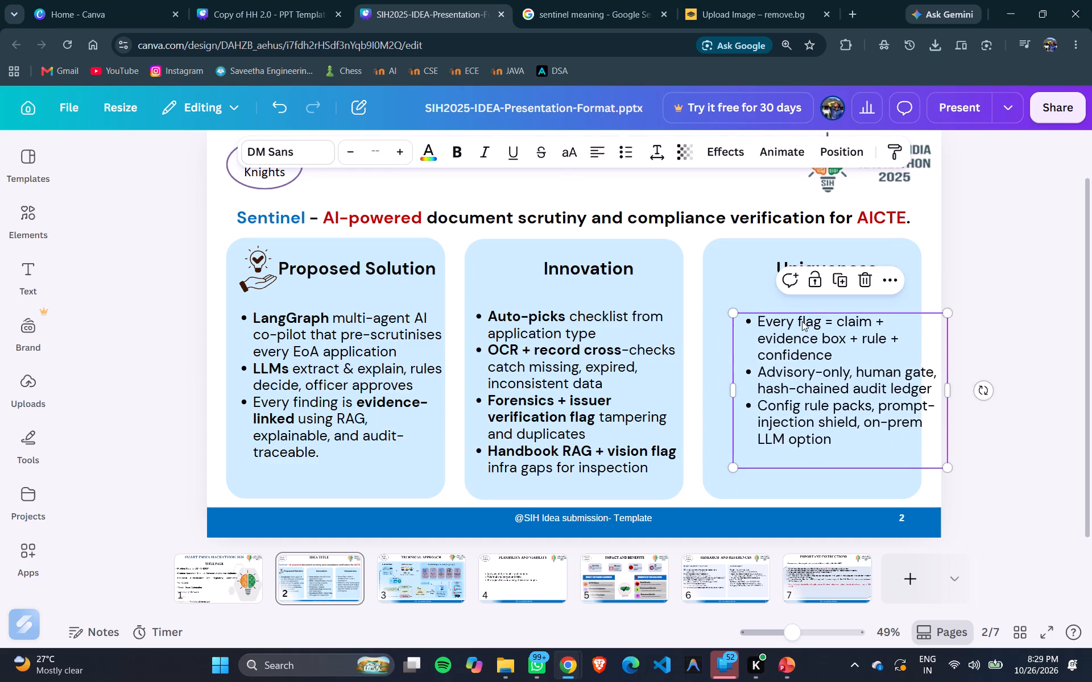
pyautogui.hotkey('ctrl', 'z')
pyautogui.tripleClick(767, 313)
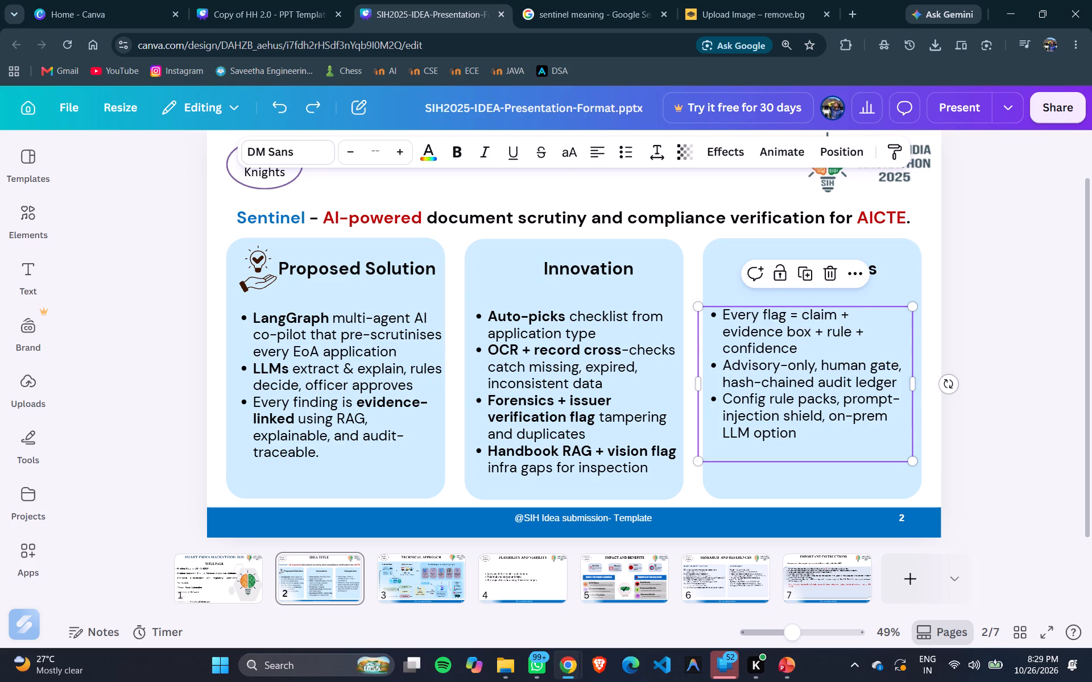
pyautogui.click(767, 313)
pyautogui.moveTo(764, 315); pyautogui.dragTo(799, 348)
pyautogui.hotkey('ctrl', 'b')
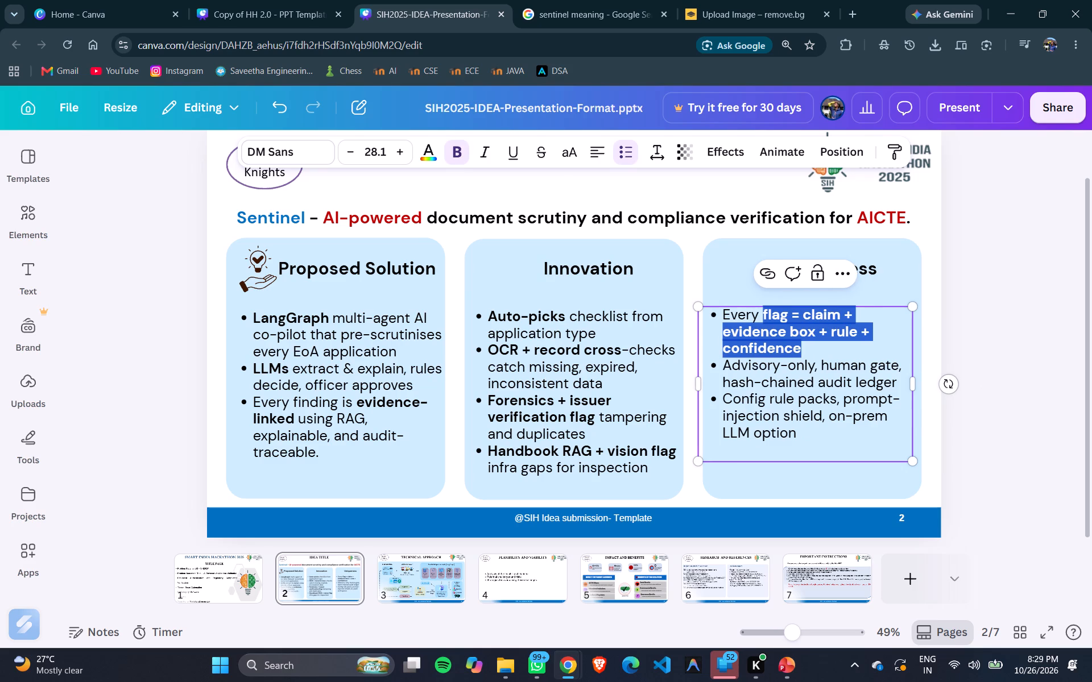
pyautogui.moveTo(822, 367); pyautogui.dragTo(883, 369)
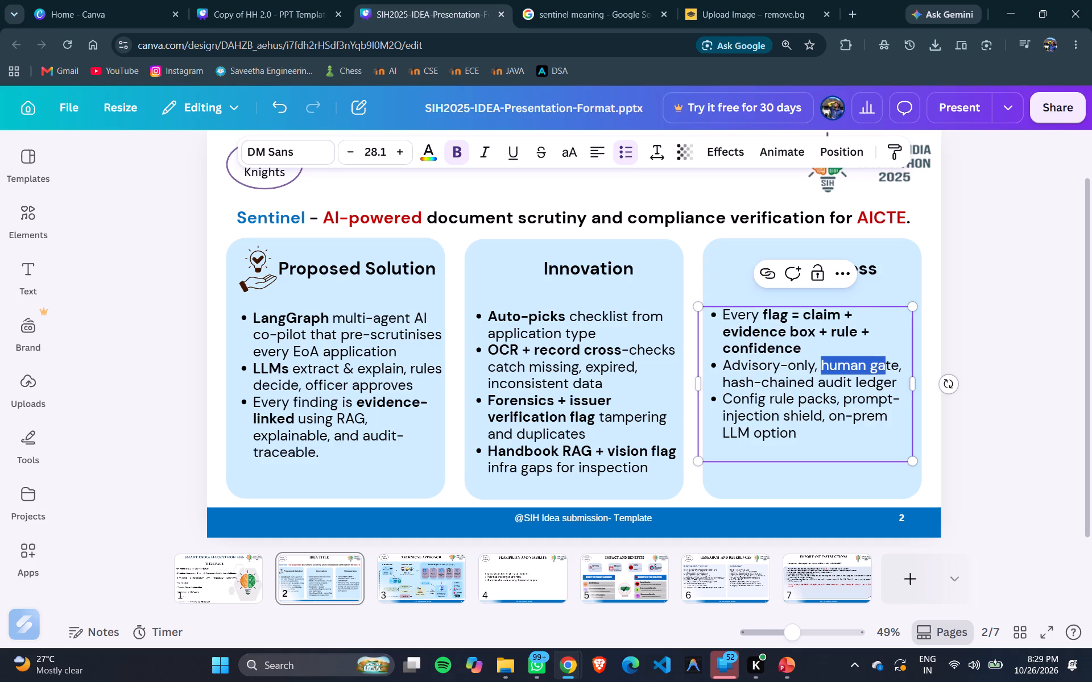
pyautogui.moveTo(883, 369); pyautogui.dragTo(895, 366)
pyautogui.hotkey('ctrl', 'b')
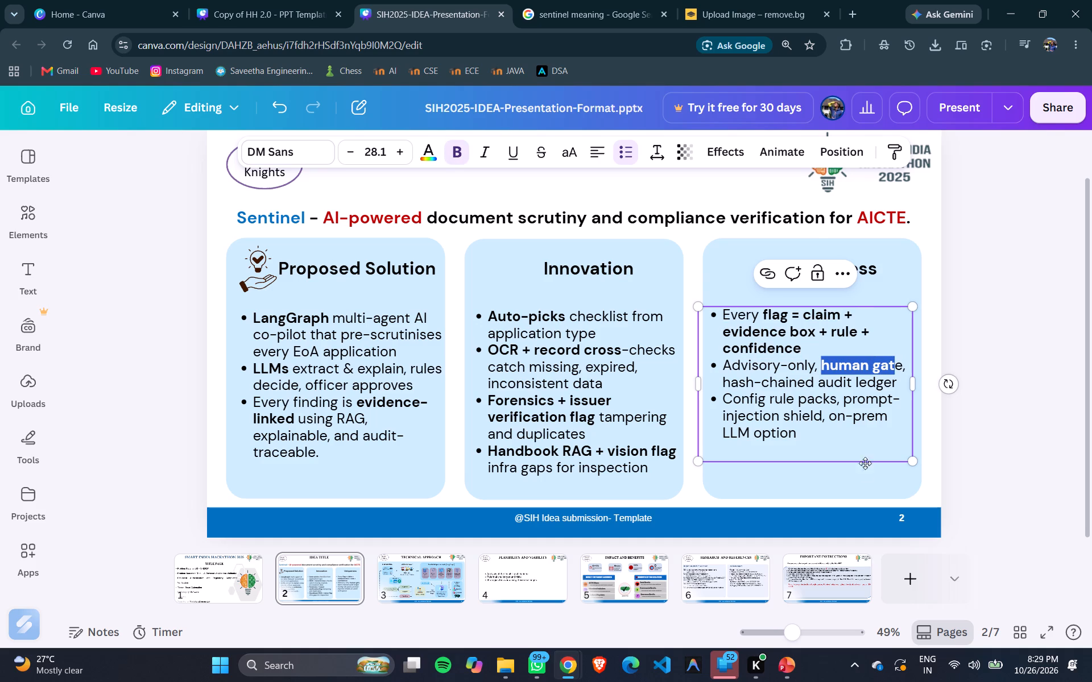
# Add a fourth bullet to the Uniqueness box that begins "RAG based citations for".
pyautogui.click(824, 433)
pyautogui.press('Return')
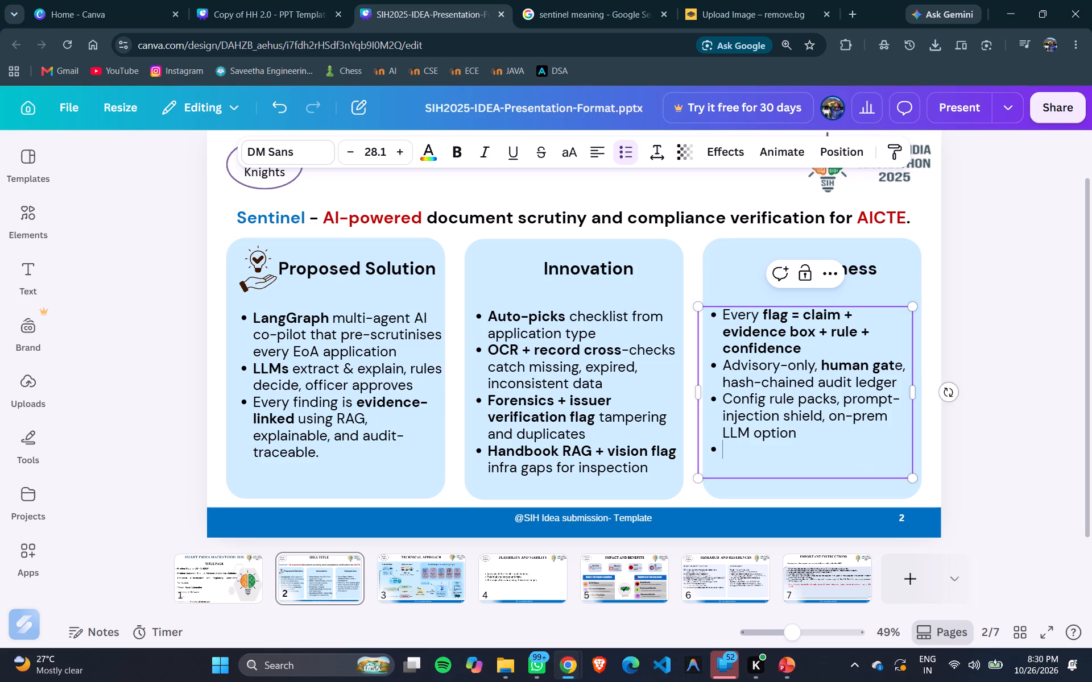
pyautogui.write('RAG')
pyautogui.press('space')
pyautogui.write('Ba')
pyautogui.press('BackSpace')
pyautogui.press('BackSpace')
pyautogui.write('based c')
pyautogui.press('BackSpace')
pyautogui.press('BackSpace')
pyautogui.press('c')
pyautogui.press('BackSpace')
pyautogui.press('space')
pyautogui.write('cita')
pyautogui.write('tions for')
pyautogui.press('space')
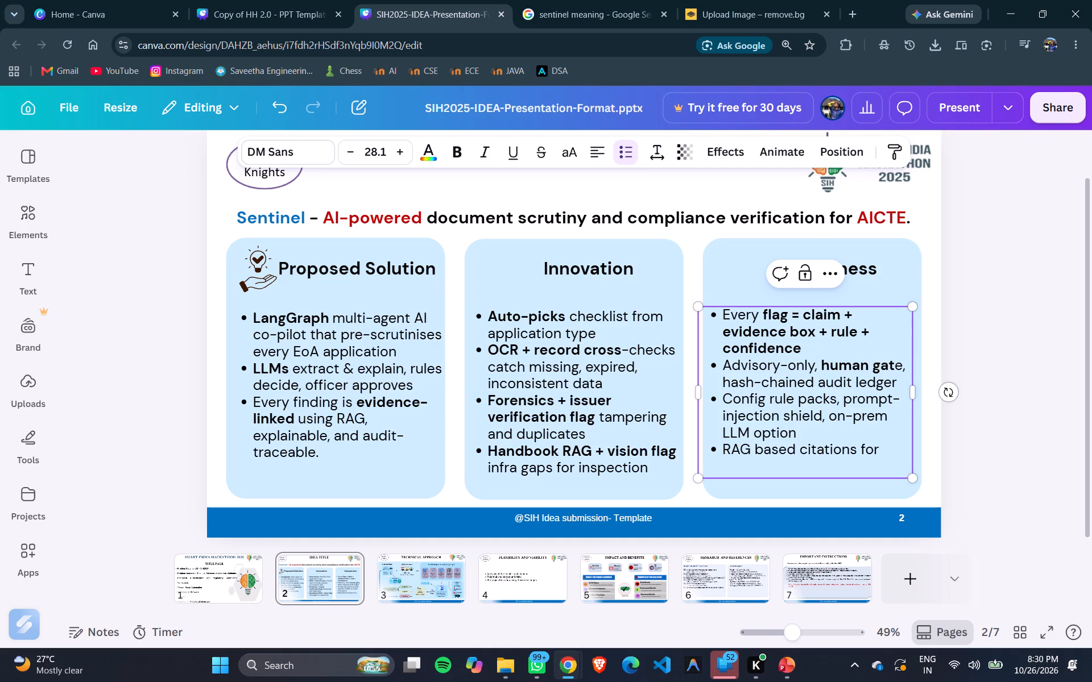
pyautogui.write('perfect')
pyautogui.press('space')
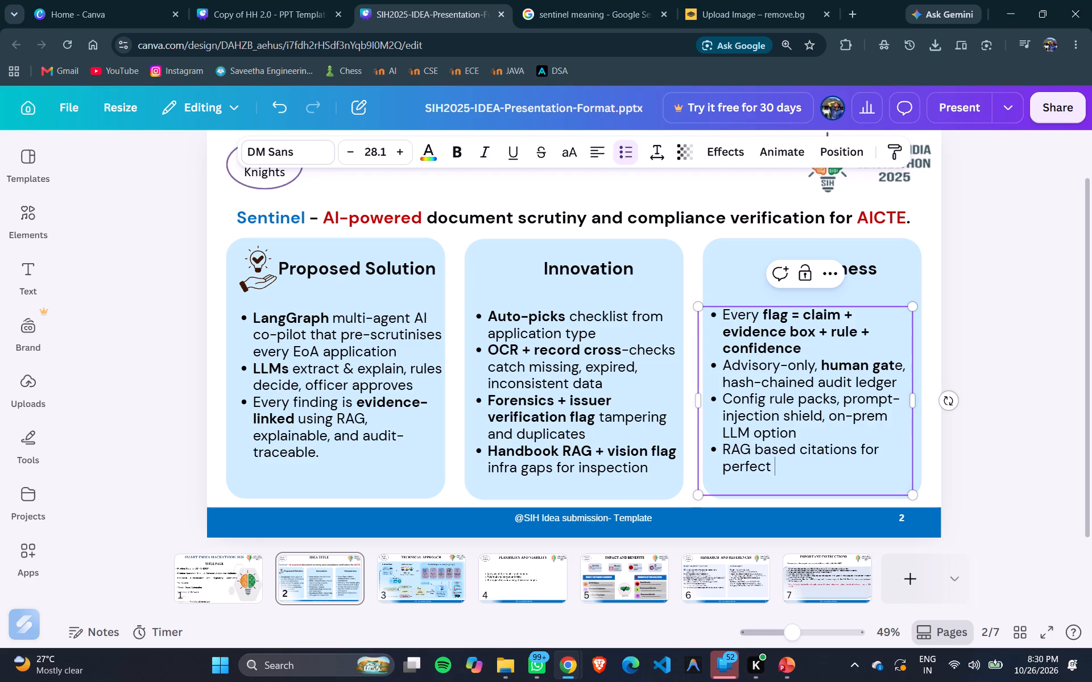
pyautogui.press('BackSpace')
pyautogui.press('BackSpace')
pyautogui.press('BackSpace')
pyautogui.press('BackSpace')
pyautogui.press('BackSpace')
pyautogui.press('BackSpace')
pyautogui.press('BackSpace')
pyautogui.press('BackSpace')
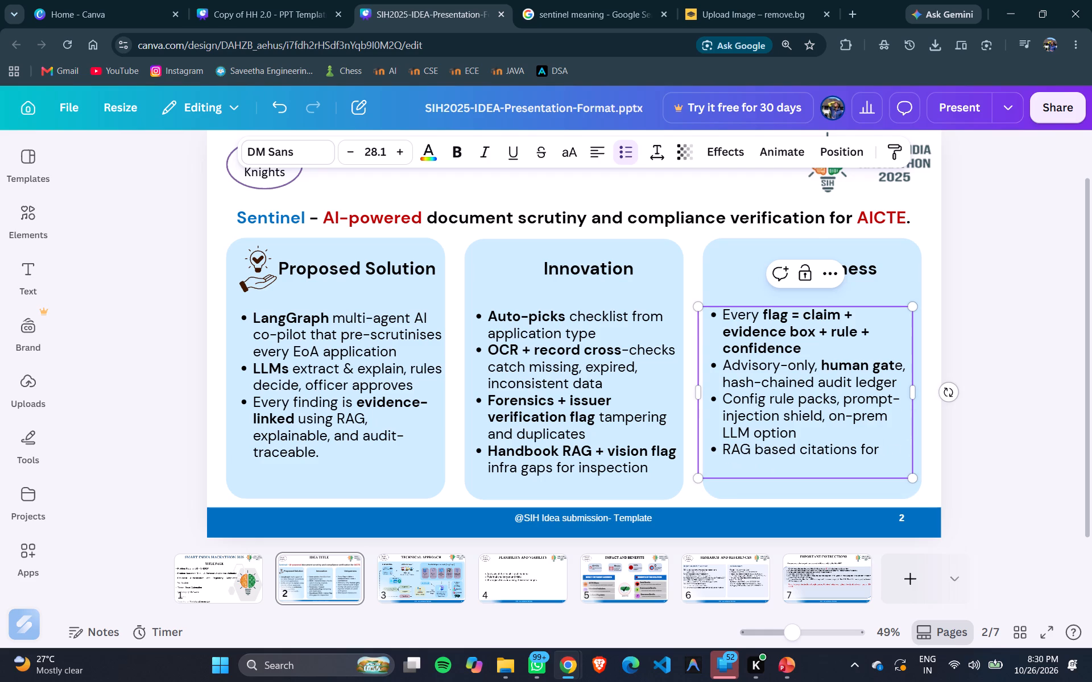
# Complete the fourth Uniqueness bullet with the words "precise explanation".
pyautogui.write('precise')
pyautogui.press('space')
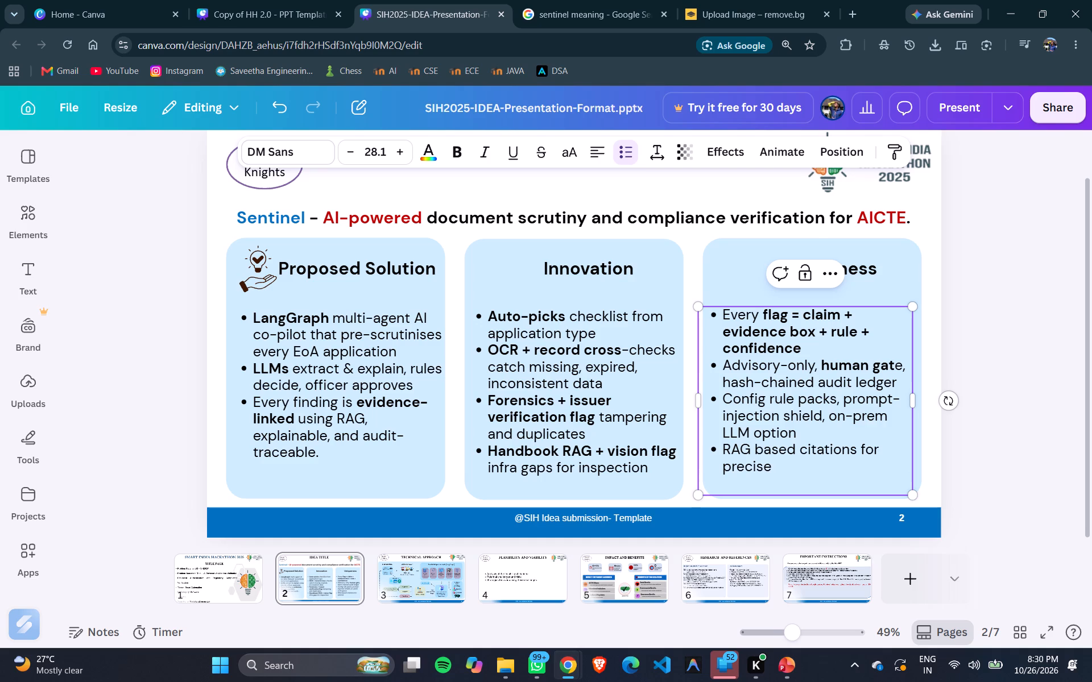
pyautogui.write('fl')
pyautogui.press('BackSpace')
pyautogui.press('BackSpace')
pyautogui.write('flag')
pyautogui.press('space')
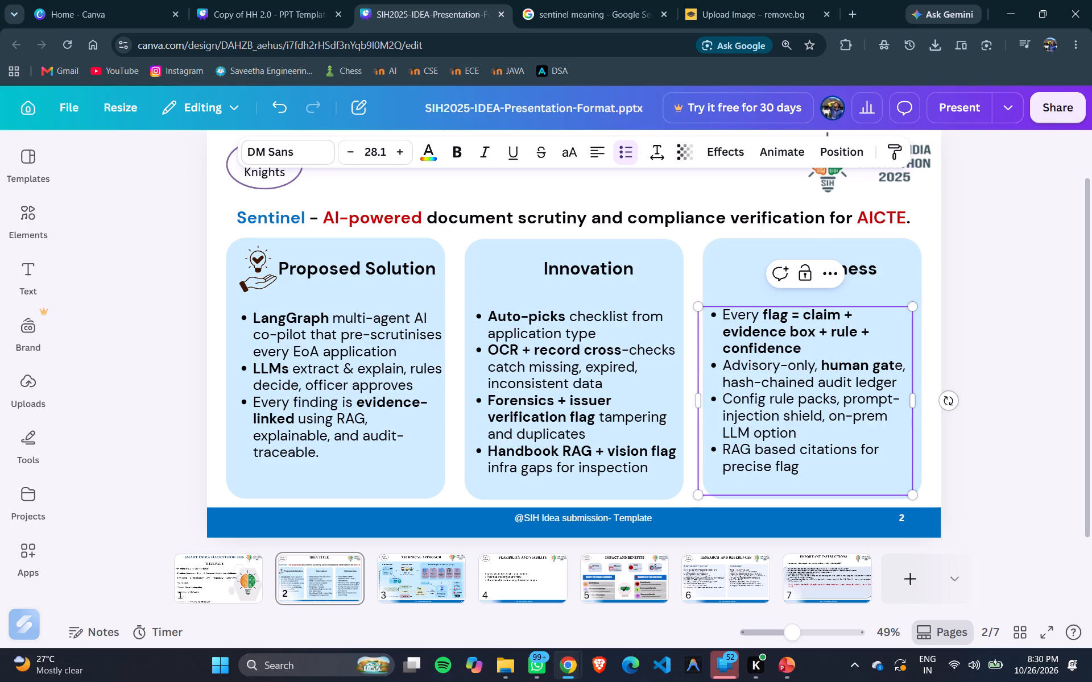
pyautogui.press('BackSpace')
pyautogui.press('BackSpace')
pyautogui.press('BackSpace')
pyautogui.press('BackSpace')
pyautogui.press('BackSpace')
pyautogui.write('explanation')
# Bold "RAG" in the fourth Uniqueness bullet.
pyautogui.moveTo(723, 447); pyautogui.dragTo(751, 449)
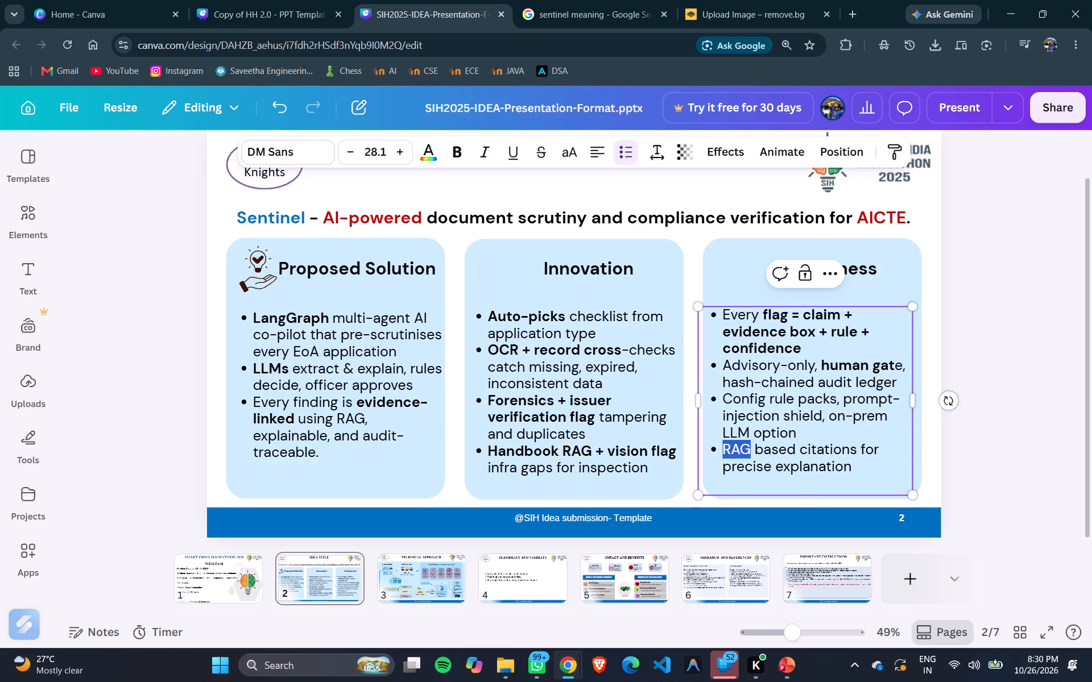
pyautogui.moveTo(751, 449); pyautogui.dragTo(750, 449)
pyautogui.hotkey('ctrl', 'b')
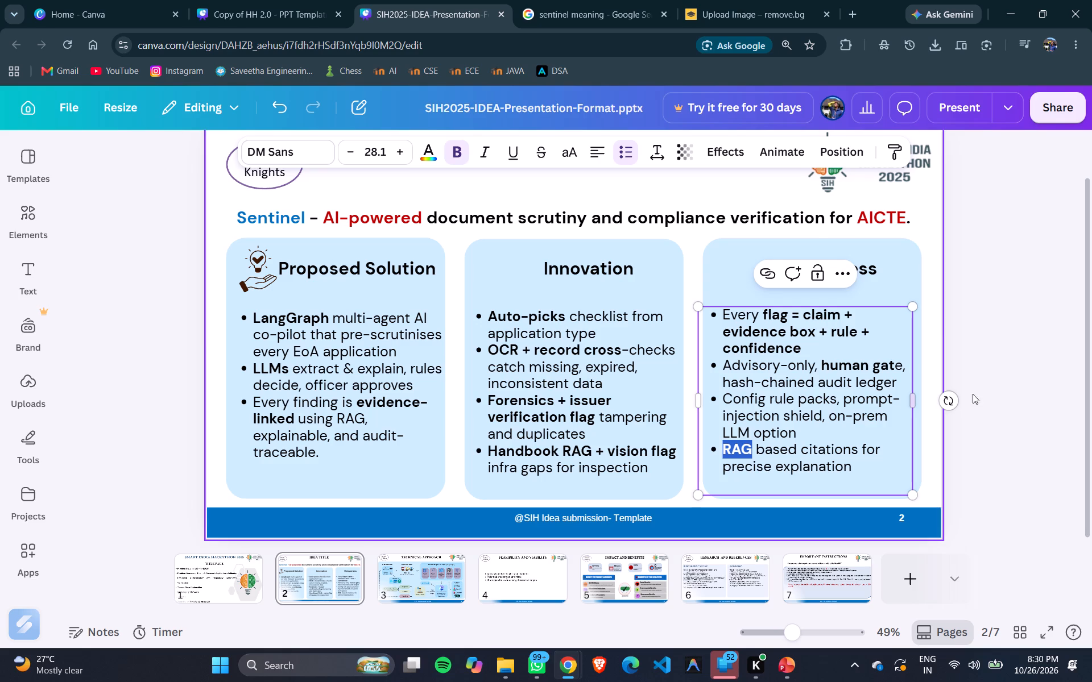
pyautogui.click(1009, 385)
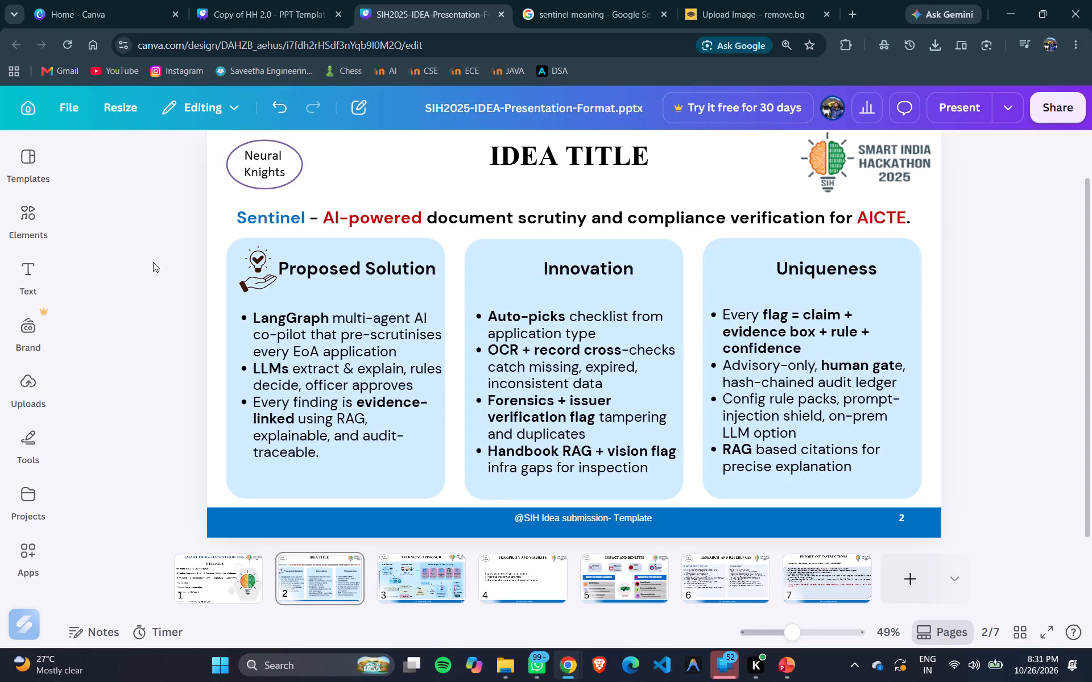
# Search the design elements for "innovation" and place the half-brain, half-lightbulb graphic on the Innovation box.
pyautogui.click(23, 217)
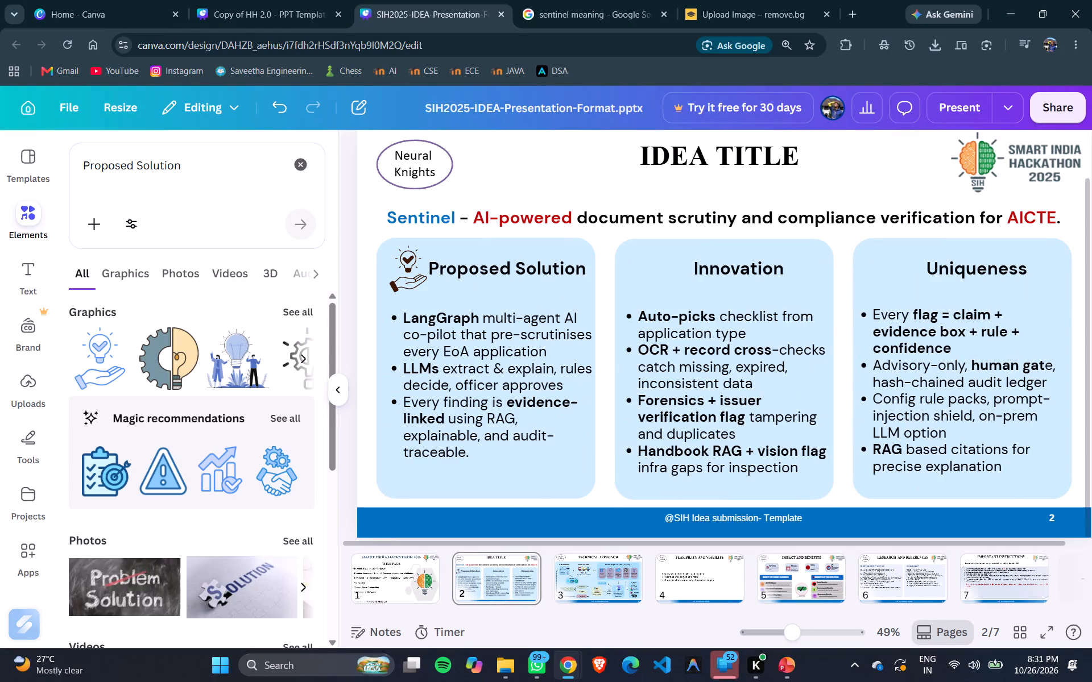
pyautogui.tripleClick(205, 181)
pyautogui.press('BackSpace')
pyautogui.write('innovation')
pyautogui.press('Return')
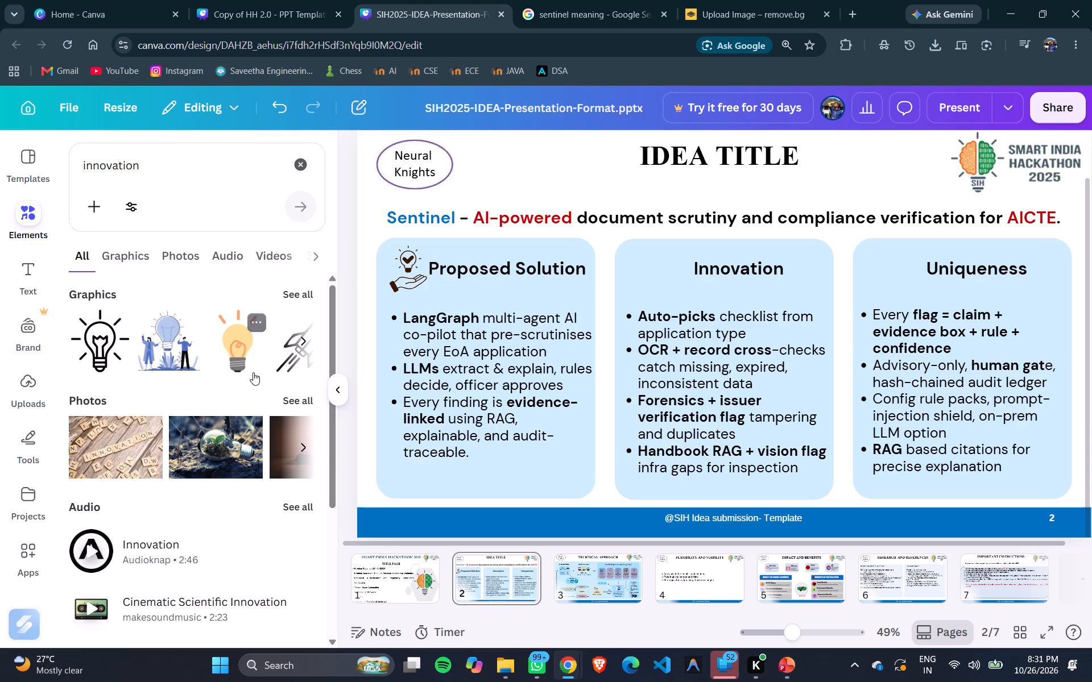
pyautogui.hscroll(-4, 253, 372)
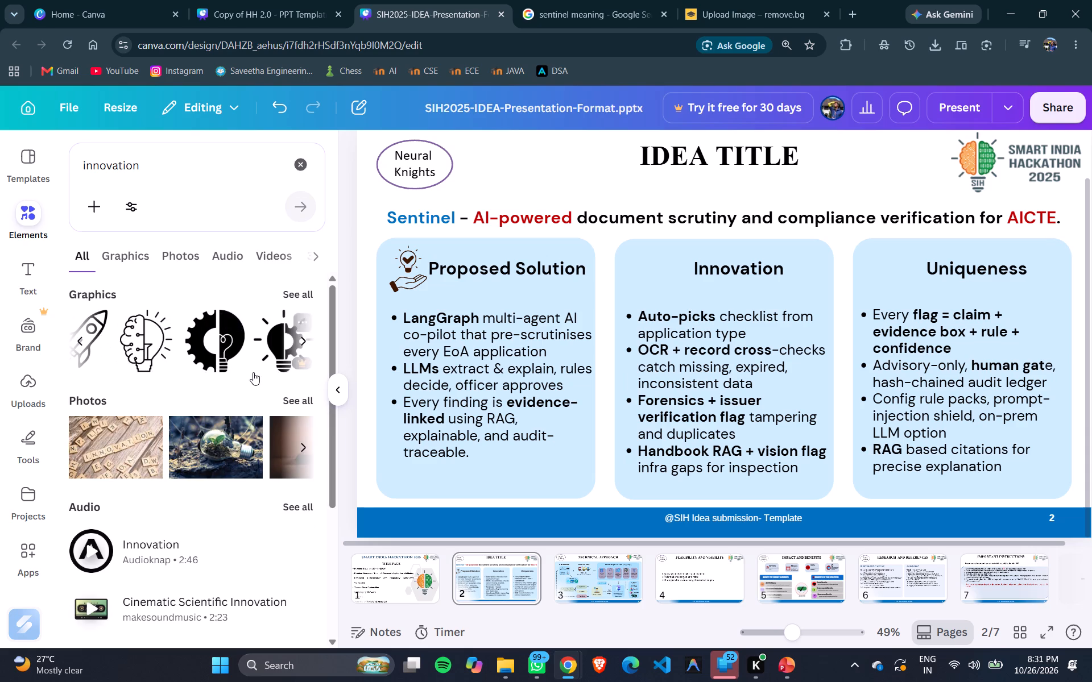
pyautogui.moveTo(148, 343); pyautogui.dragTo(650, 240)
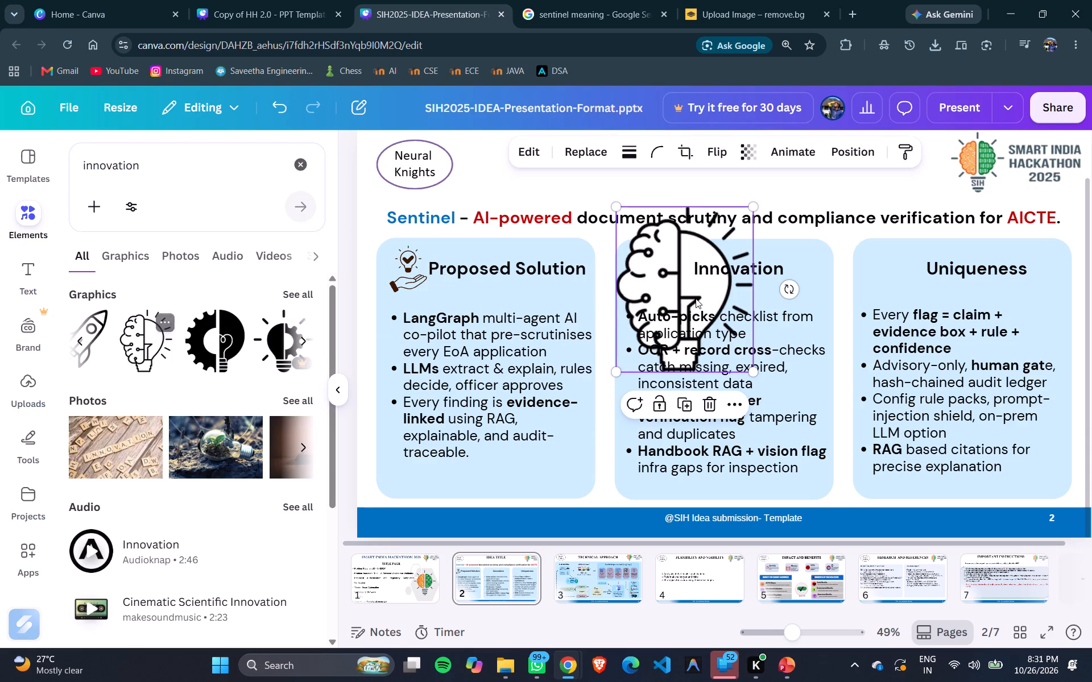
# Shrink the brain-lightbulb graphic to an icon about 84 wide by 101 high.
pyautogui.moveTo(753, 376); pyautogui.dragTo(660, 273)
pyautogui.moveTo(666, 264); pyautogui.dragTo(652, 247)
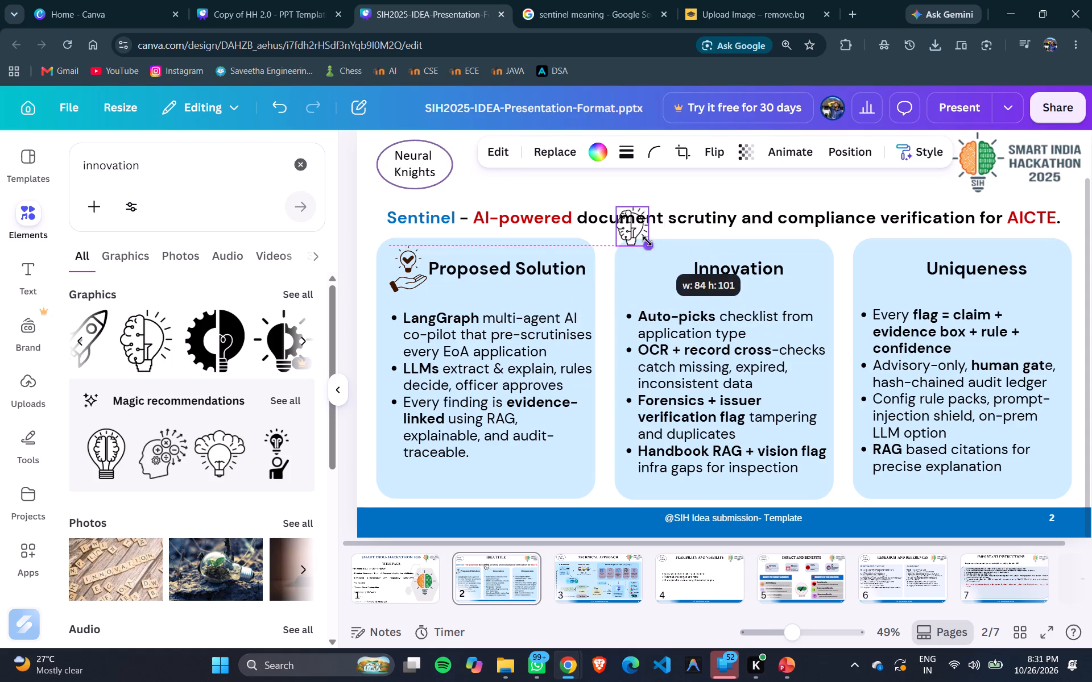
# Position the brain-lightbulb icon beside the Innovation heading and enlarge it to about 95 wide by 114 high.
pyautogui.moveTo(636, 230); pyautogui.dragTo(662, 271)
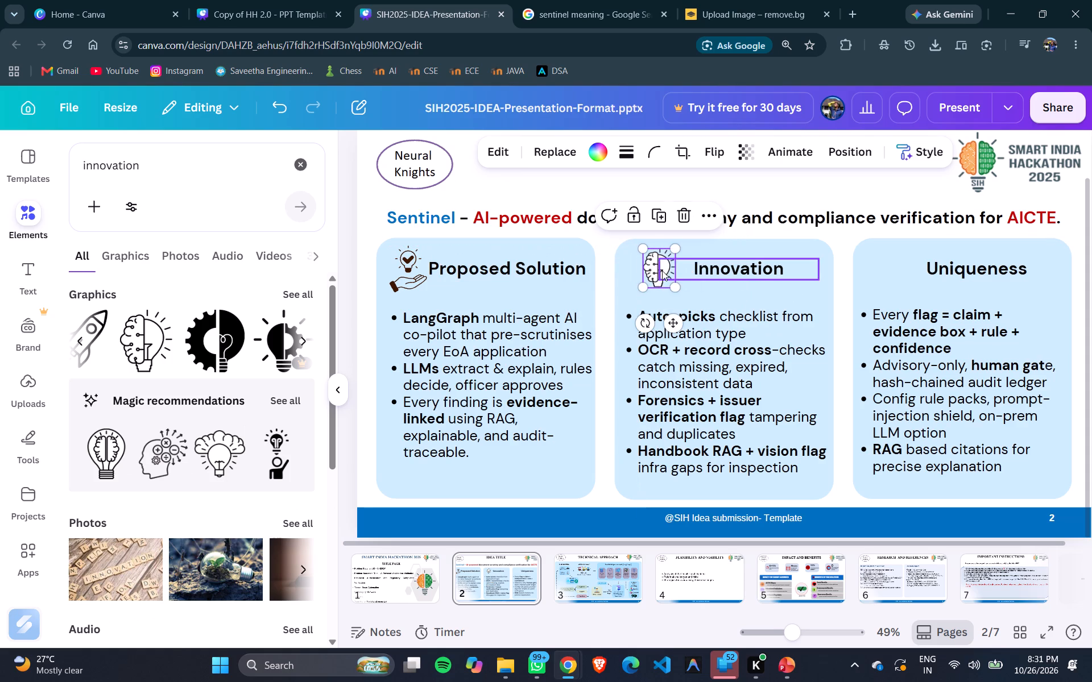
pyautogui.moveTo(678, 286); pyautogui.dragTo(688, 292)
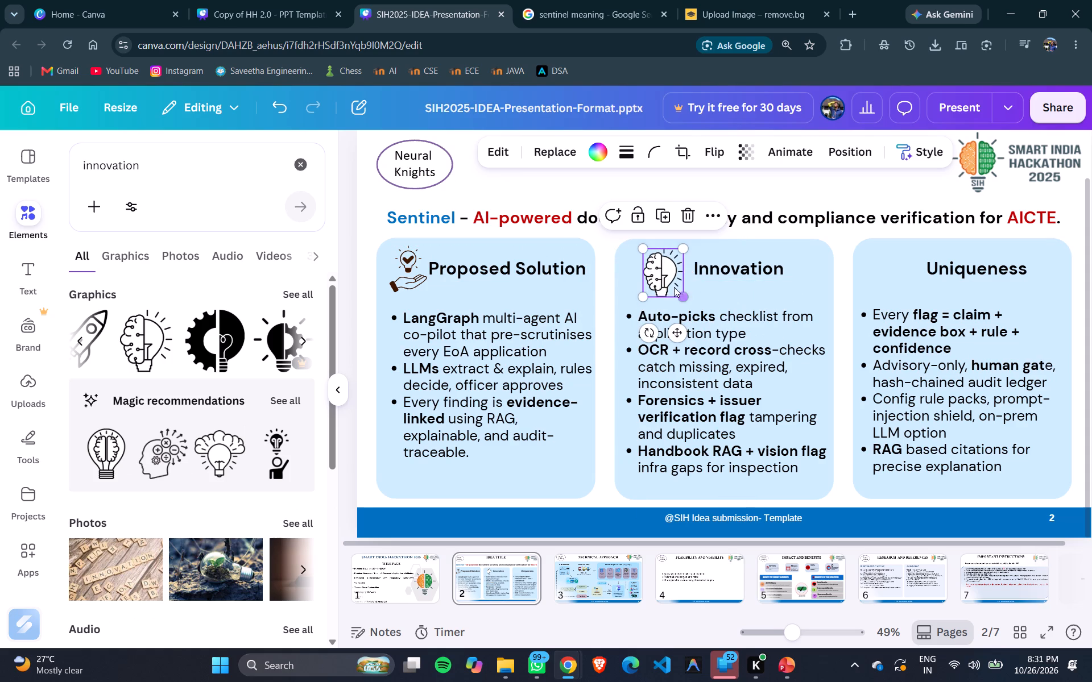
pyautogui.click(684, 293)
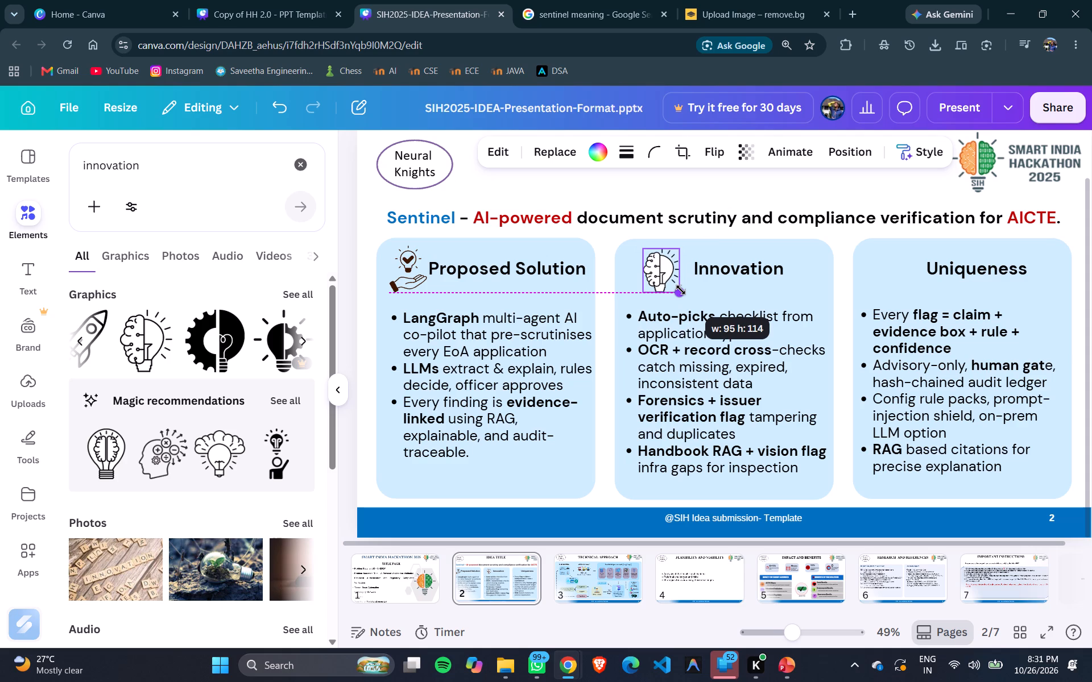
pyautogui.press('Up')
pyautogui.press('Up')
pyautogui.press('Up')
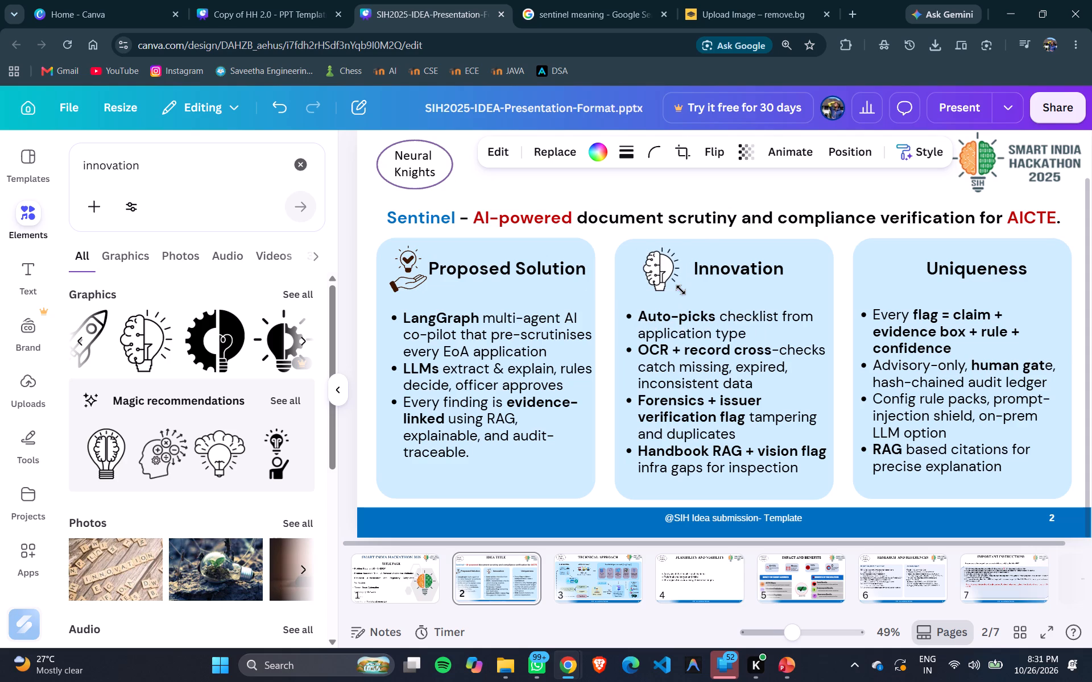
pyautogui.press('Down')
pyautogui.press('Down')
pyautogui.press('Down')
pyautogui.press('Up')
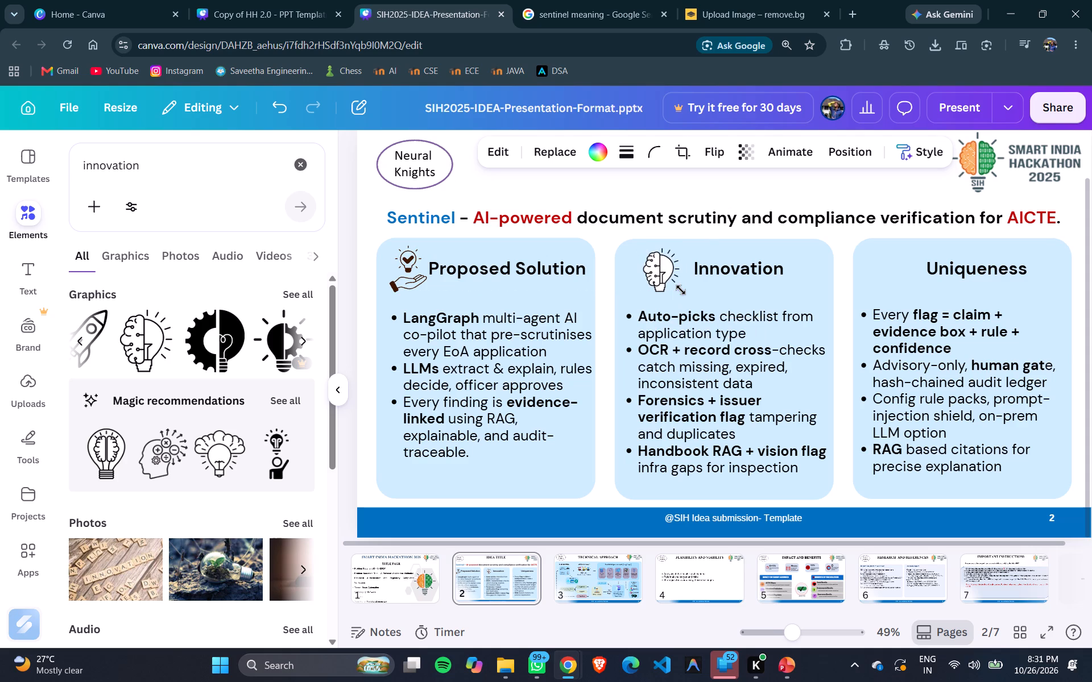
pyautogui.press('Up')
pyautogui.press('Up')
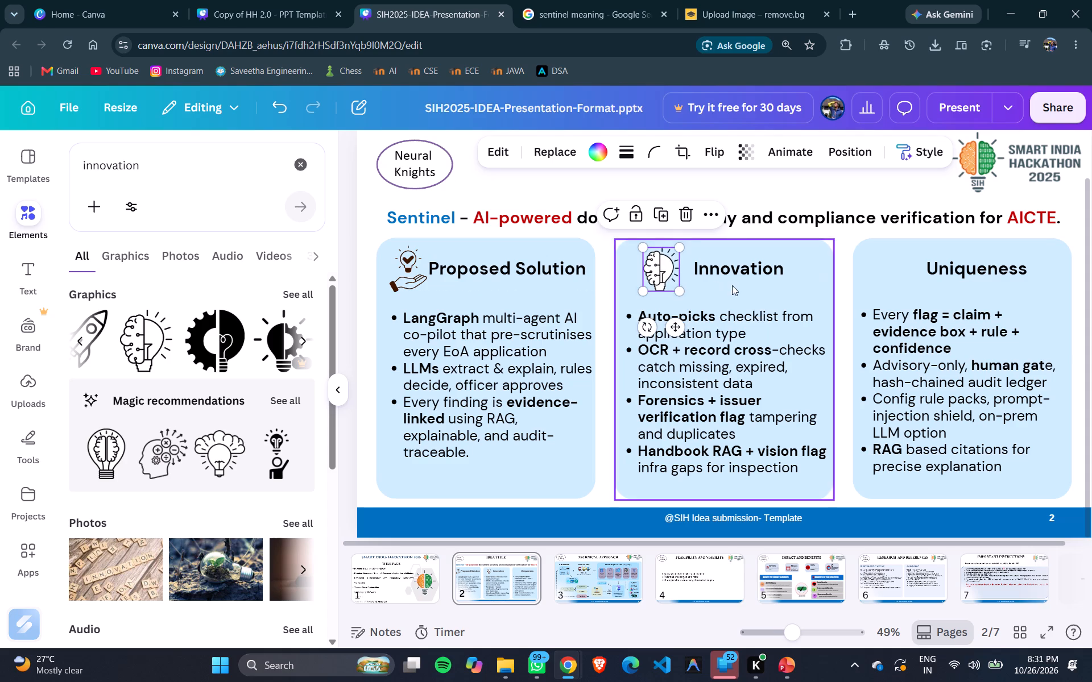
# Nudge the Proposed Solution heading slightly away from its hand-and-bulb icon.
pyautogui.click(733, 269)
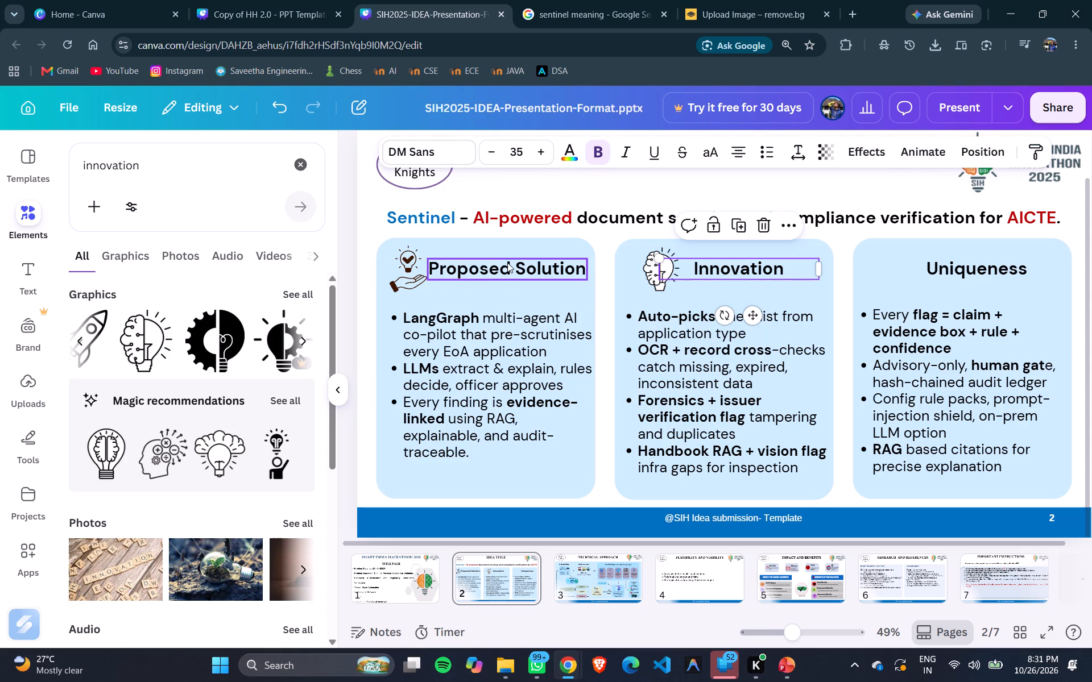
pyautogui.click(507, 263)
pyautogui.press('Right')
pyautogui.press('Right')
pyautogui.press('Right')
pyautogui.press('Right')
pyautogui.press('Right')
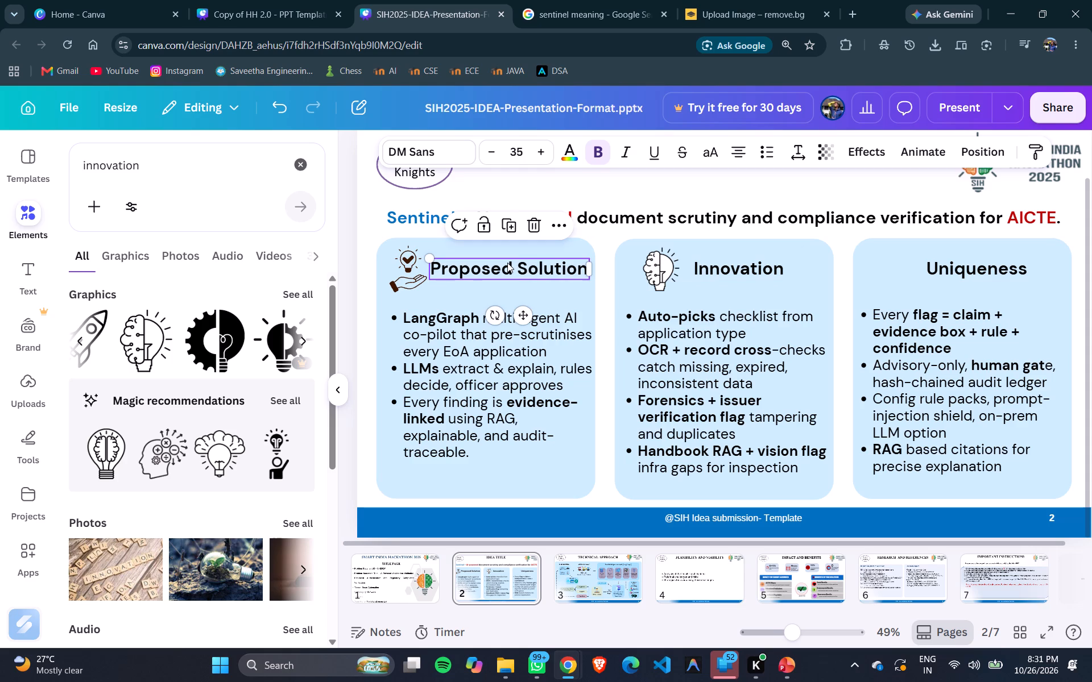
# Nudge the Innovation heading slightly closer to its brain-lightbulb icon.
pyautogui.click(729, 269)
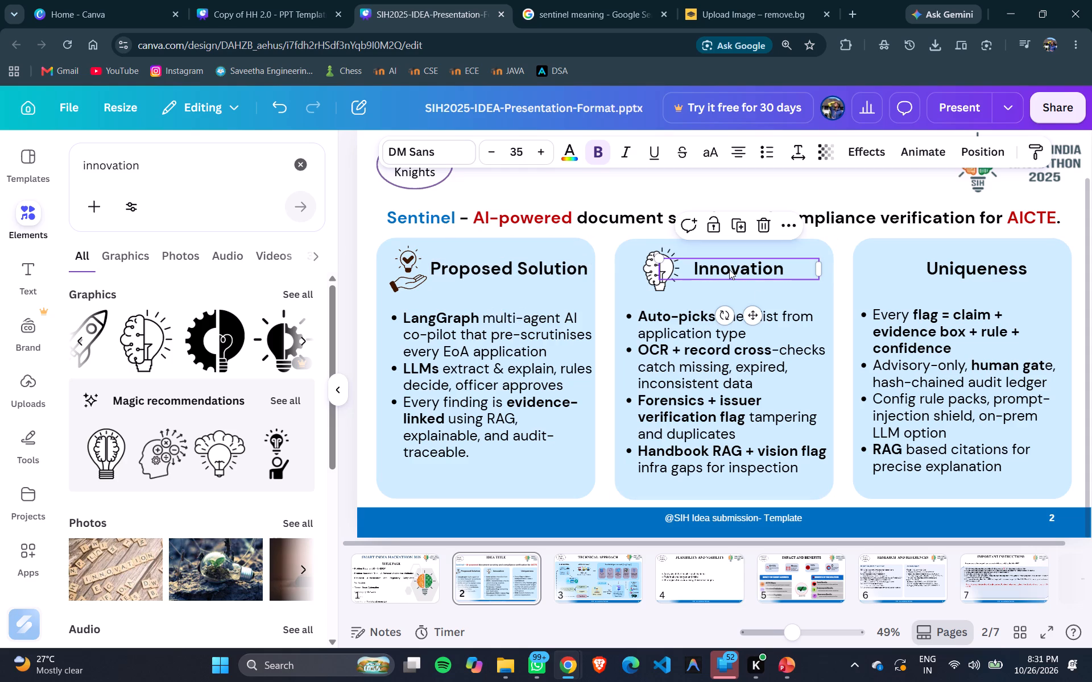
pyautogui.press('Left')
pyautogui.press('Left')
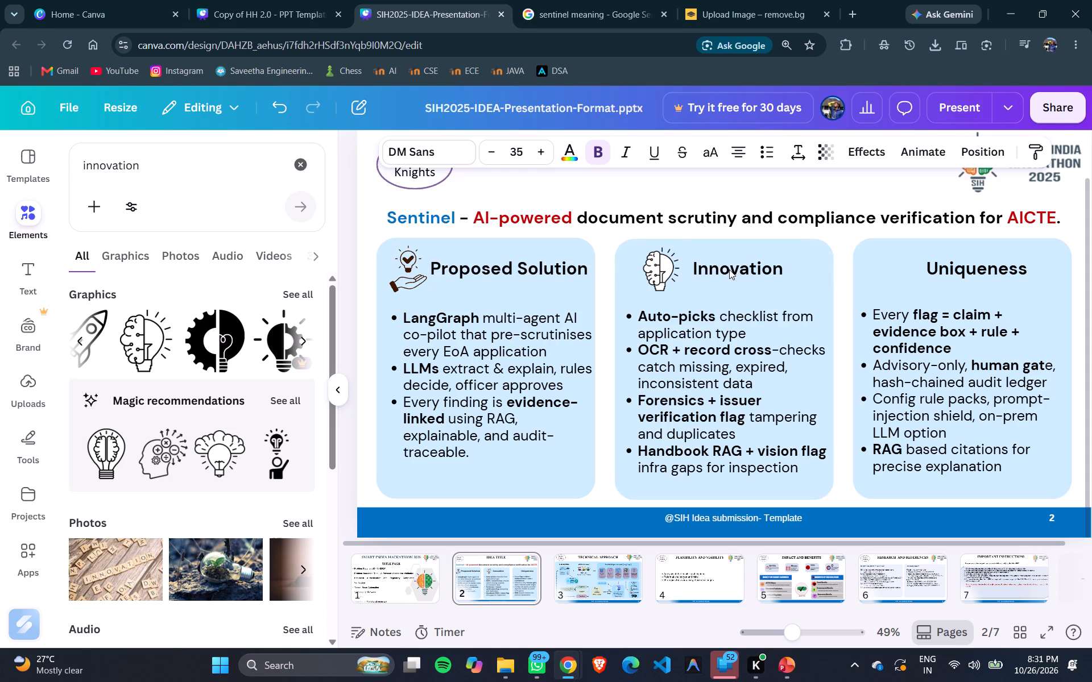
# Search the design elements for "uniqueness" and browse the graphics for a suitable heading icon.
pyautogui.hscroll(-3, 897, 371)
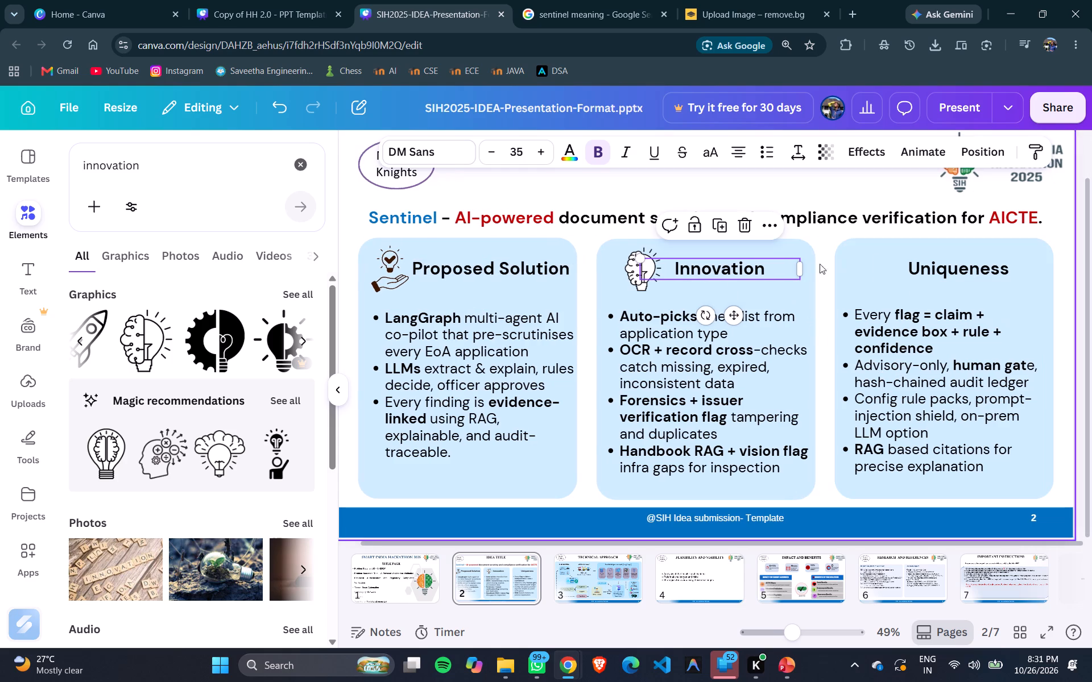
pyautogui.tripleClick(222, 170)
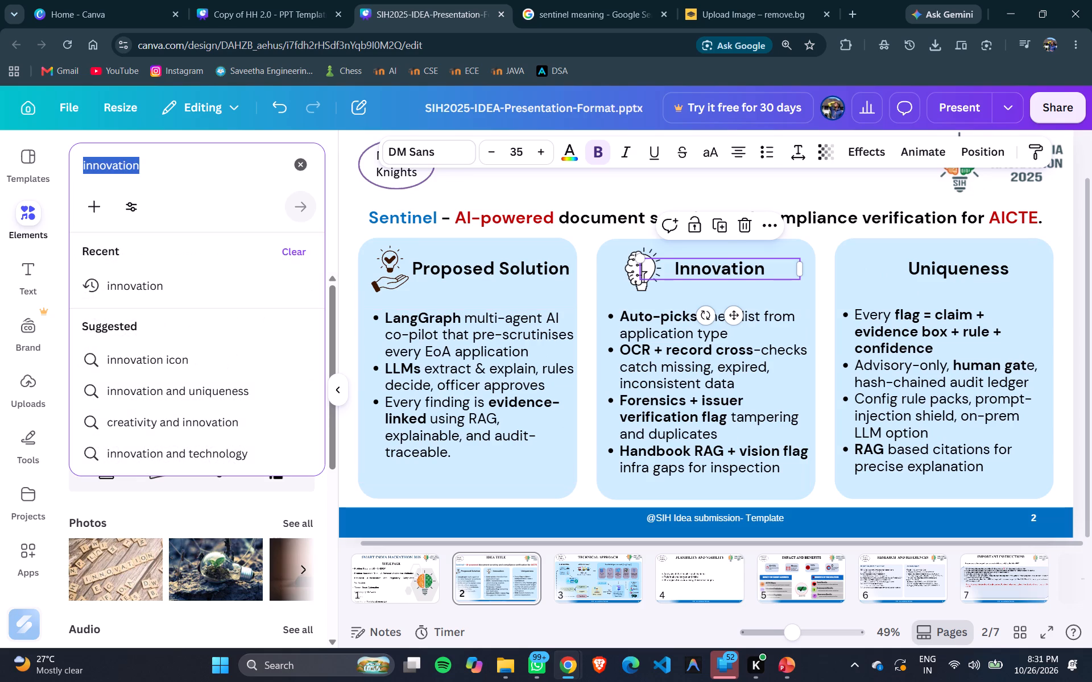
pyautogui.press('BackSpace')
pyautogui.write('uniqueness')
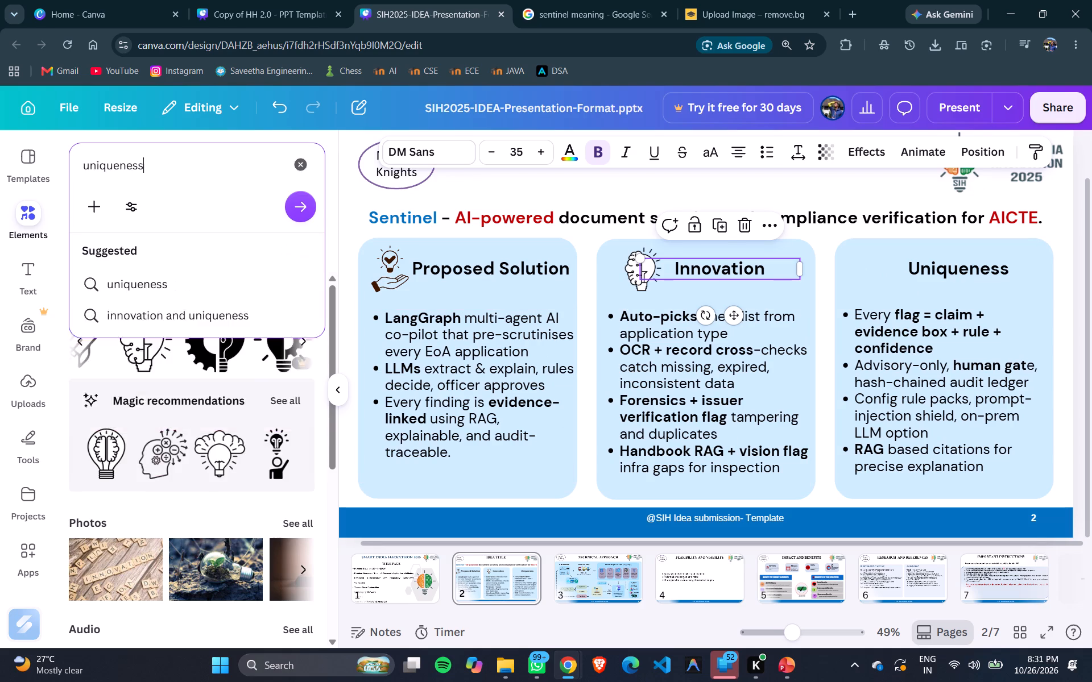
pyautogui.press('Return')
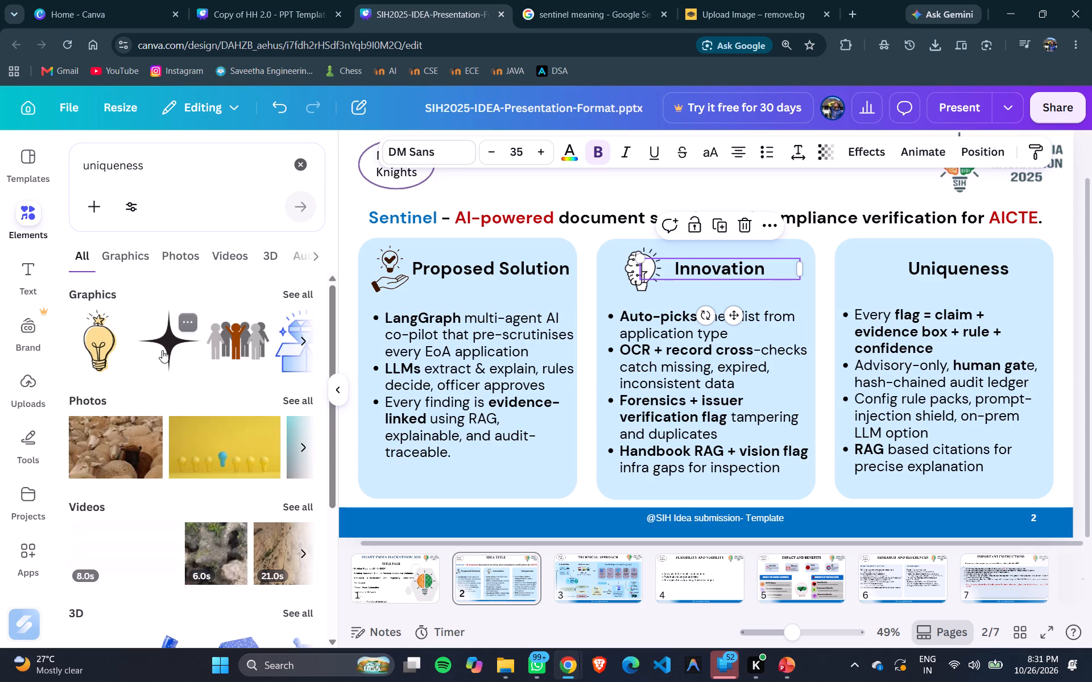
pyautogui.hscroll(-4, 206, 365)
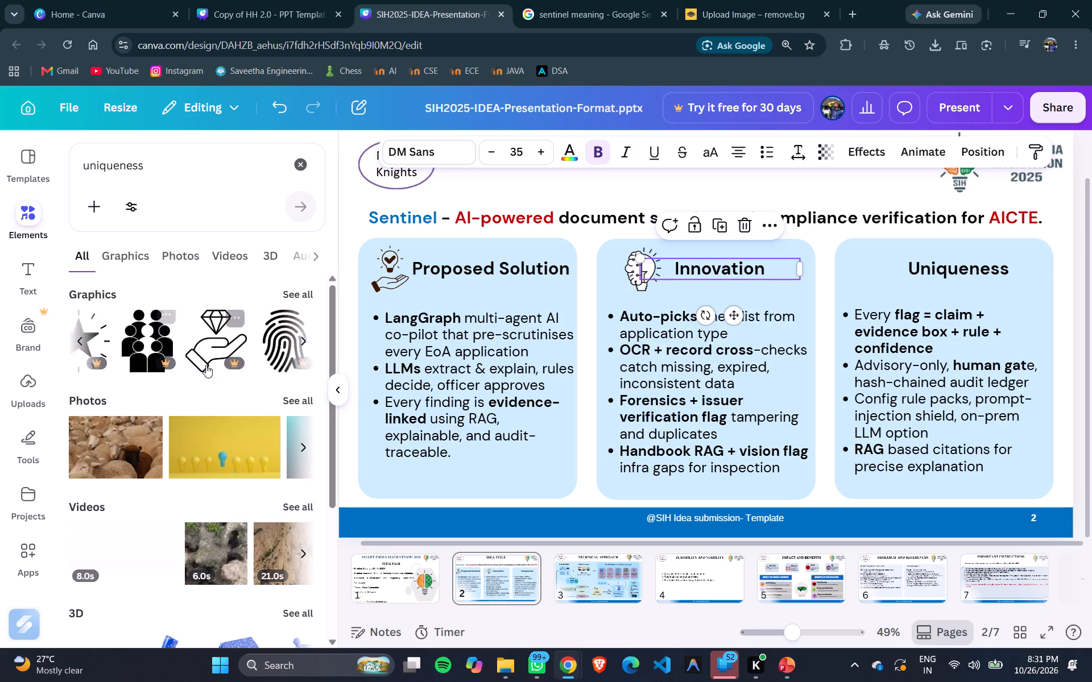
pyautogui.hscroll(-4, 206, 365)
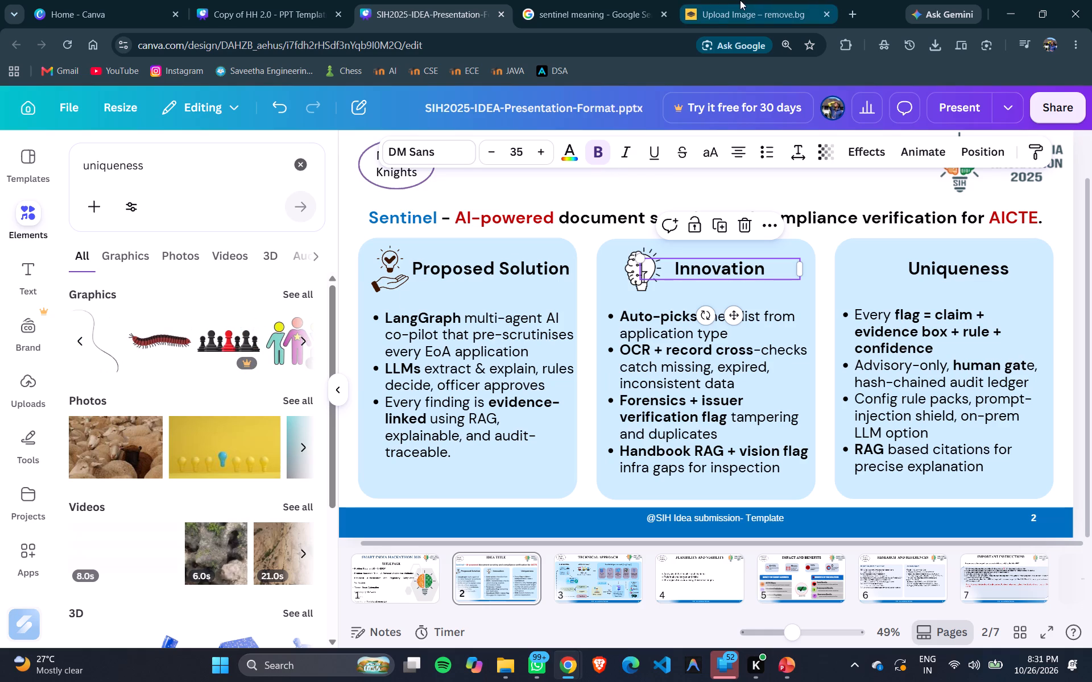
# Search Google Images for "uniqueness icon" and open The Noun Project's diamond-and-stars image.
pyautogui.click(562, 0)
pyautogui.tripleClick(370, 102)
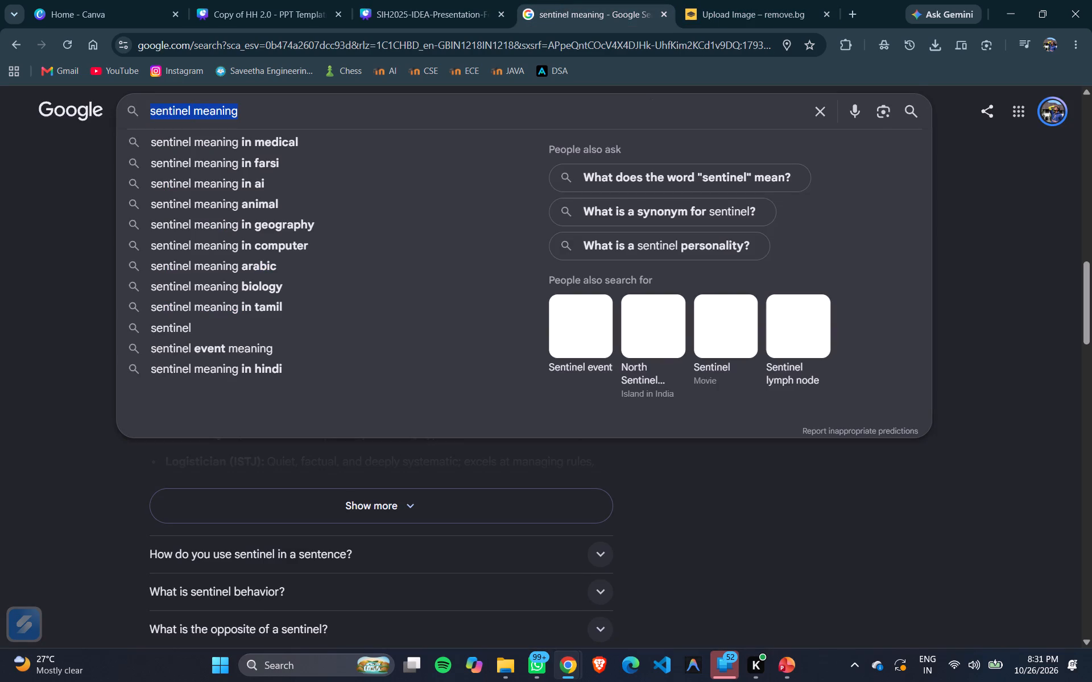
pyautogui.write('uniquenes')
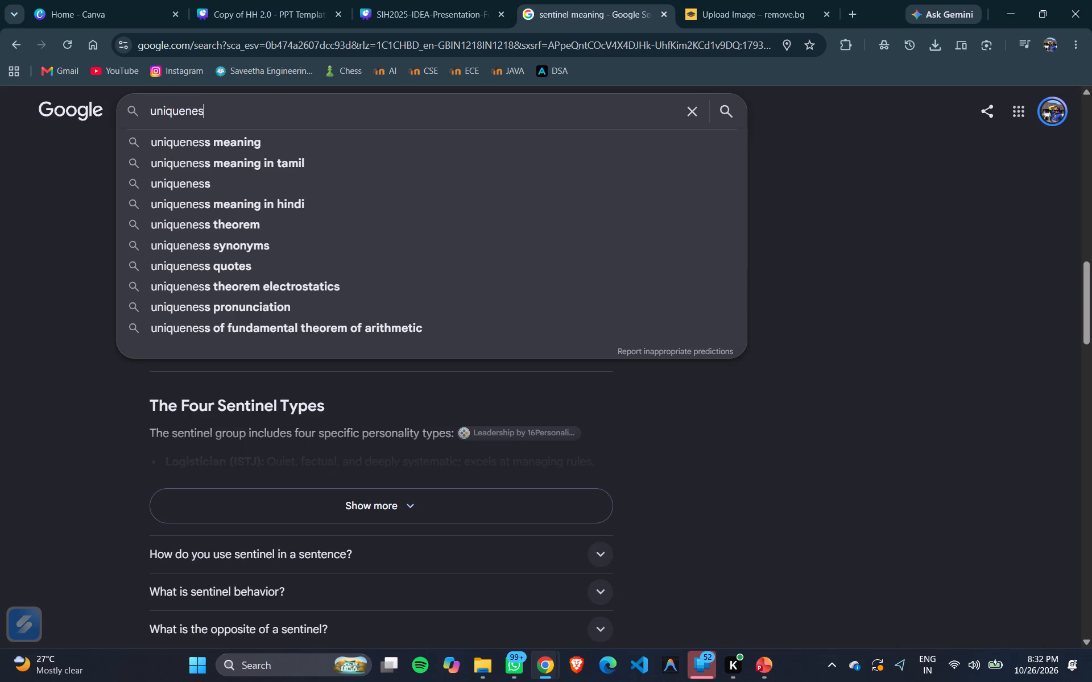
pyautogui.press('a')
pyautogui.press('BackSpace')
pyautogui.write('s icon')
pyautogui.press('Return')
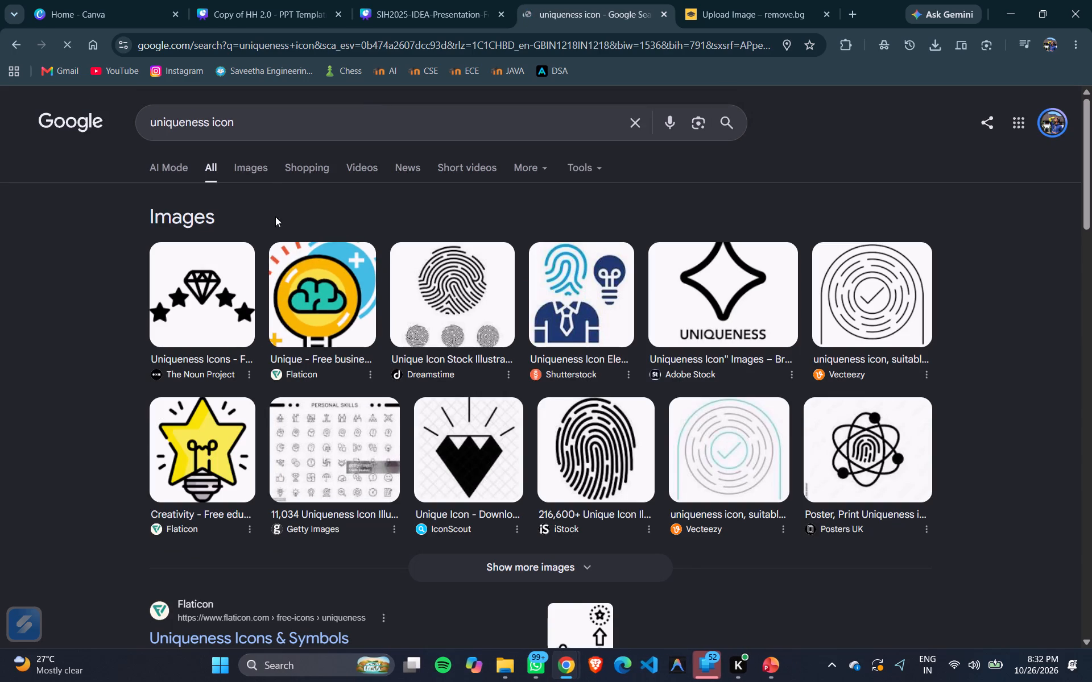
pyautogui.click(253, 173)
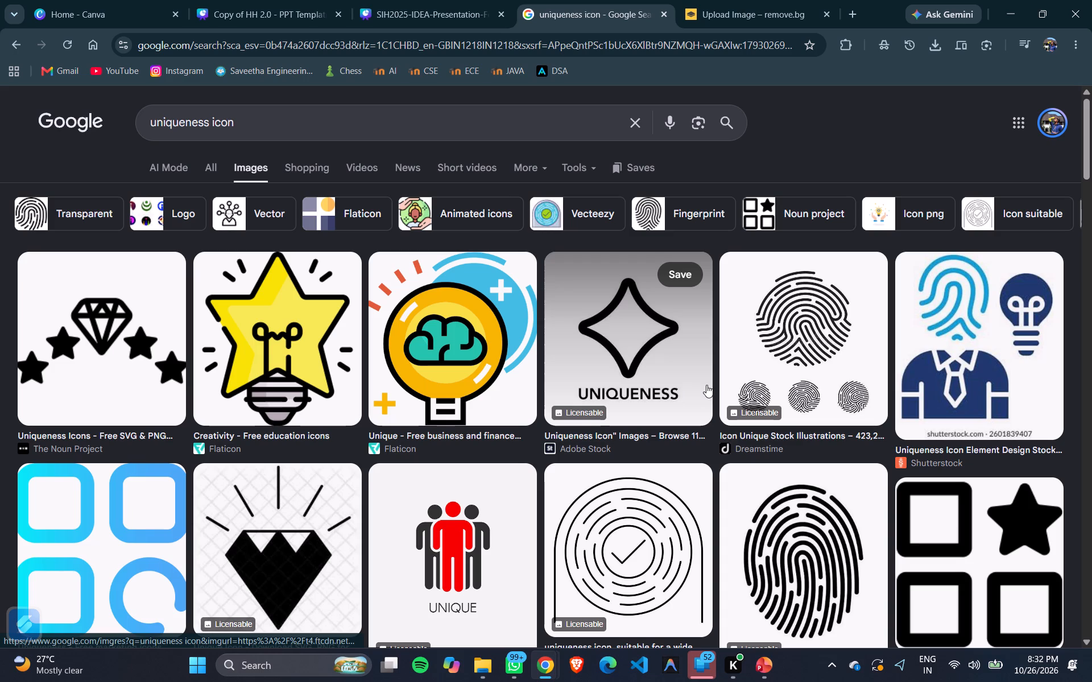
pyautogui.scroll(-5, 706, 385)
pyautogui.scroll(4, 706, 385)
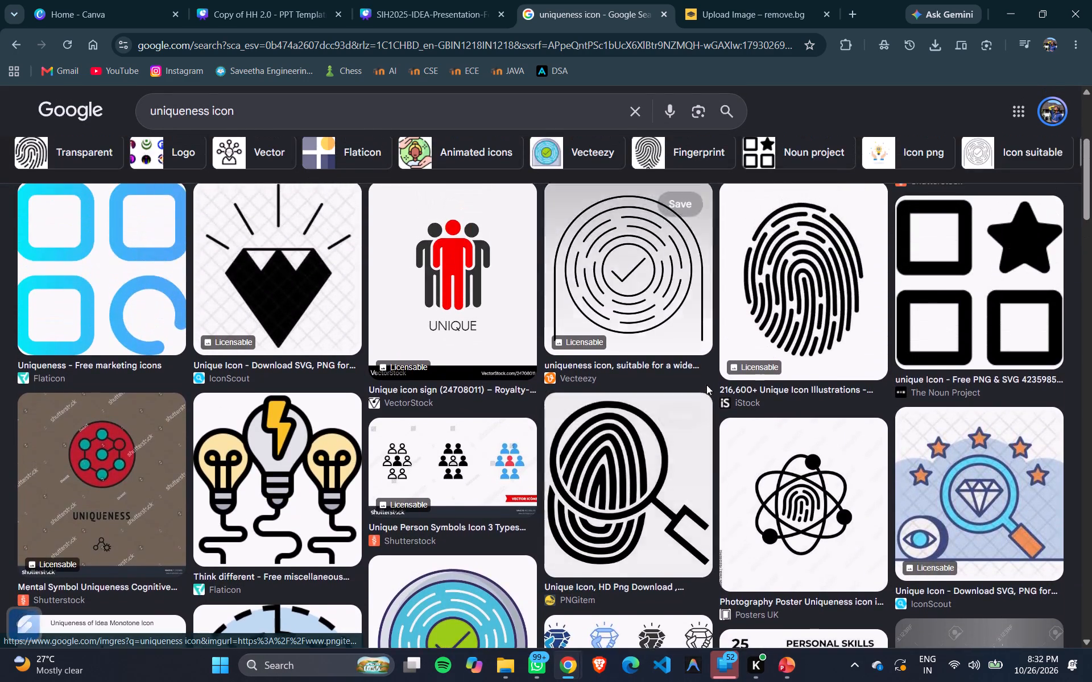
pyautogui.scroll(2, 706, 385)
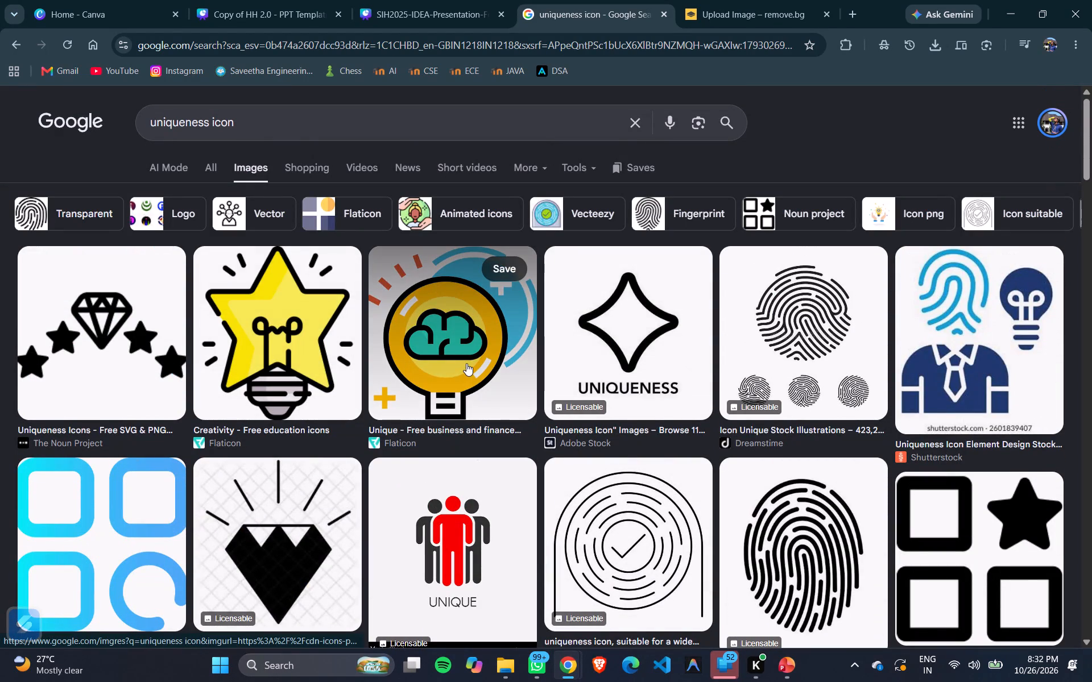
pyautogui.click(111, 331)
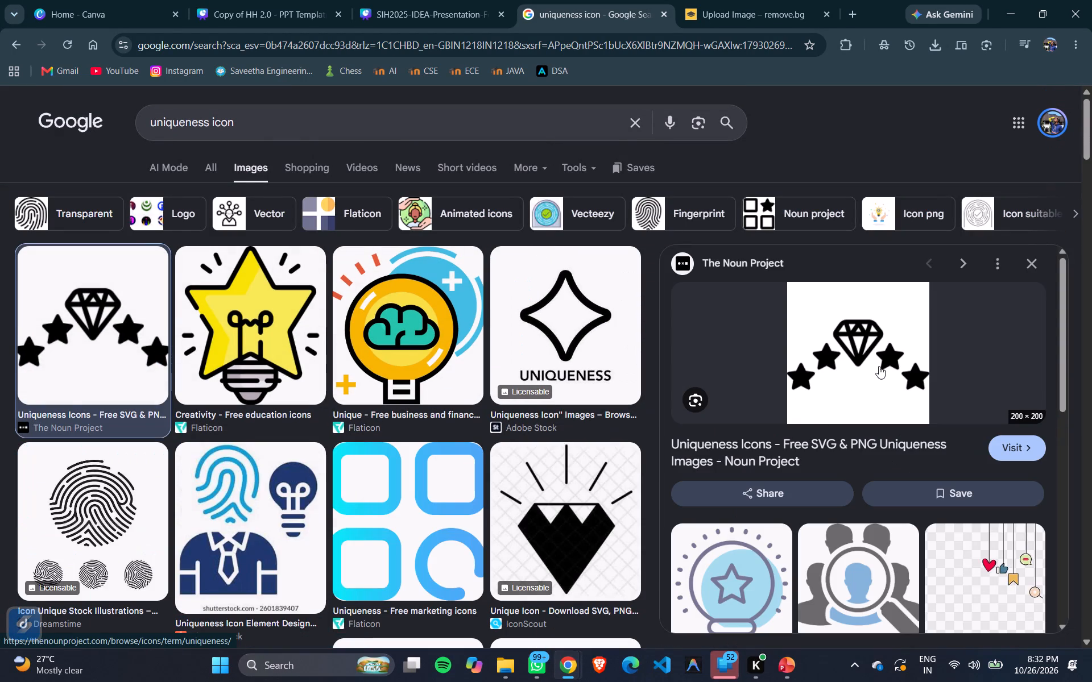
# Remove the diamond-and-stars image's background in remove.bg and download the free 200 x 200 preview.
pyautogui.moveTo(879, 366); pyautogui.dragTo(764, 0)
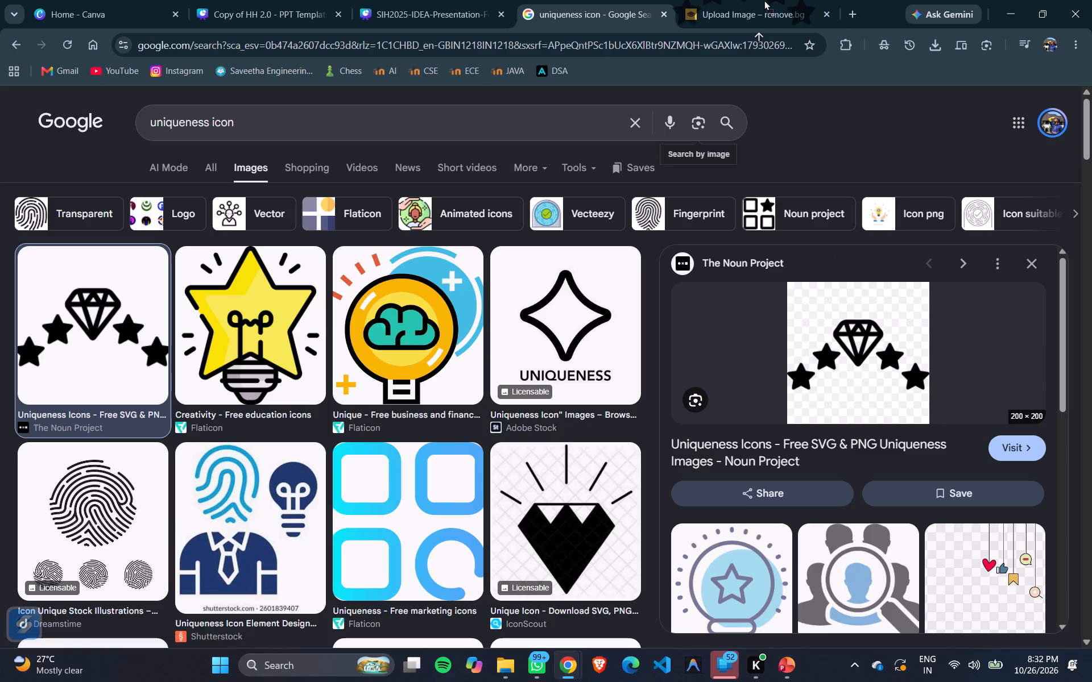
pyautogui.moveTo(764, 0); pyautogui.dragTo(528, 430)
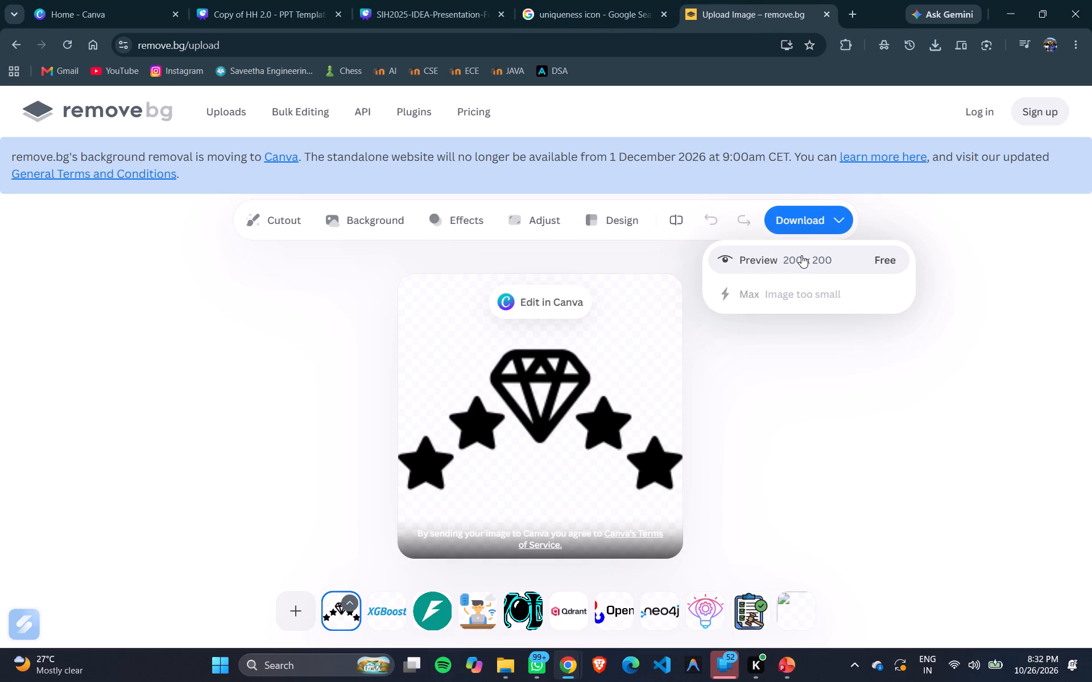
pyautogui.click(801, 255)
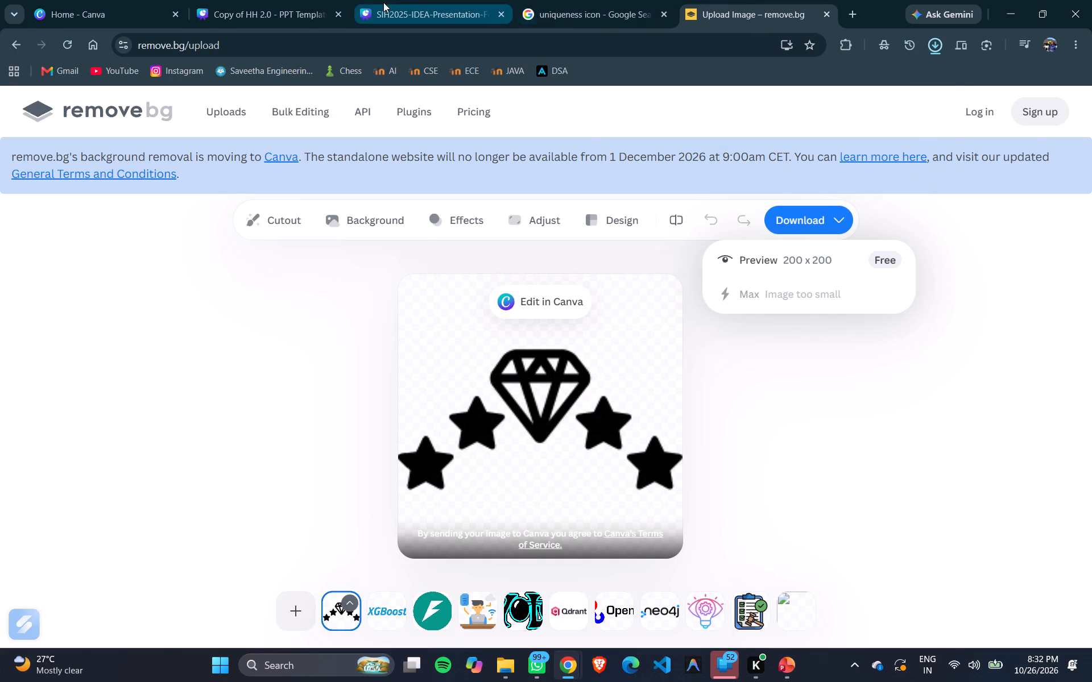
# Return to the Canva presentation and add the downloaded diamond-and-stars PNG to the Idea Title slide.
pyautogui.click(389, 3)
pyautogui.hscroll(-1, 914, 321)
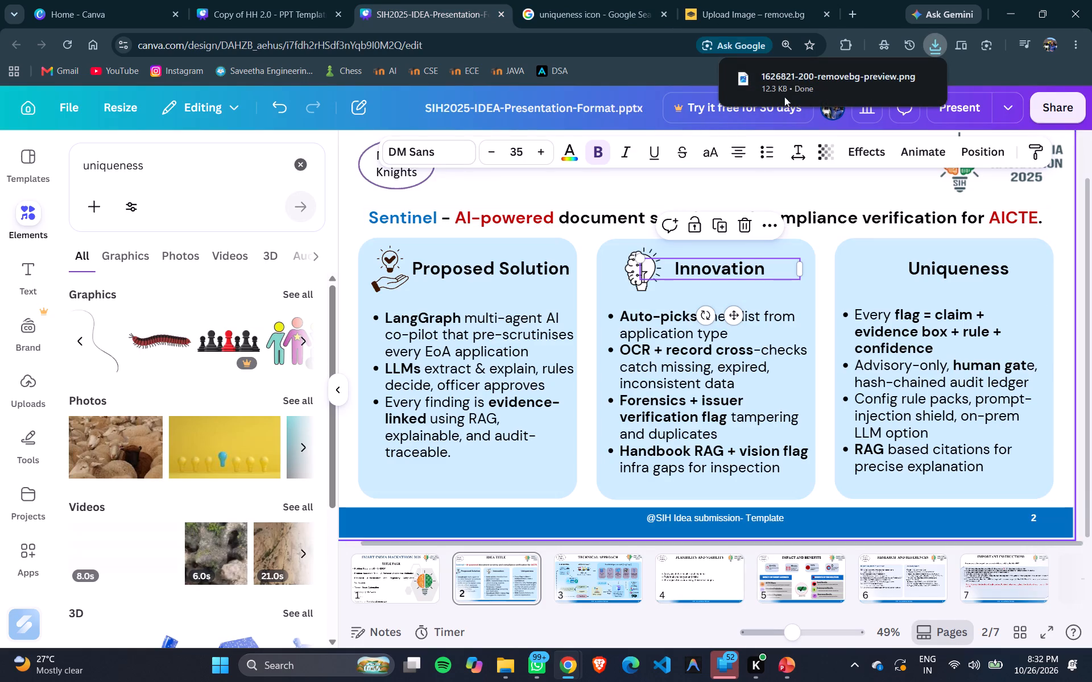
pyautogui.moveTo(791, 83); pyautogui.dragTo(876, 258)
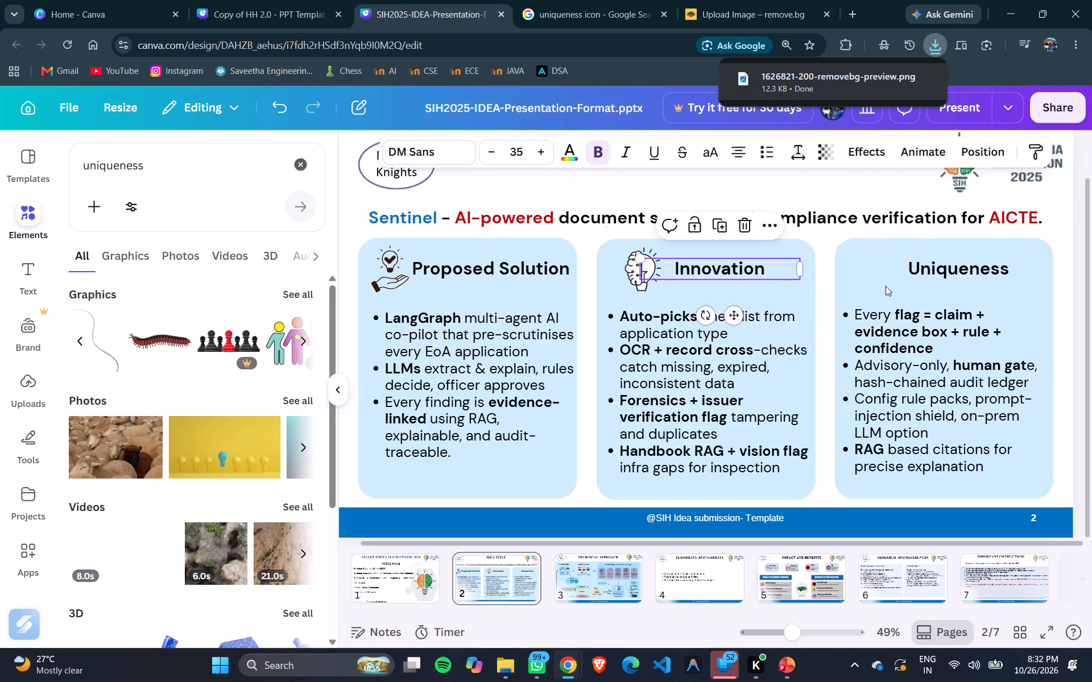
pyautogui.click(757, 308)
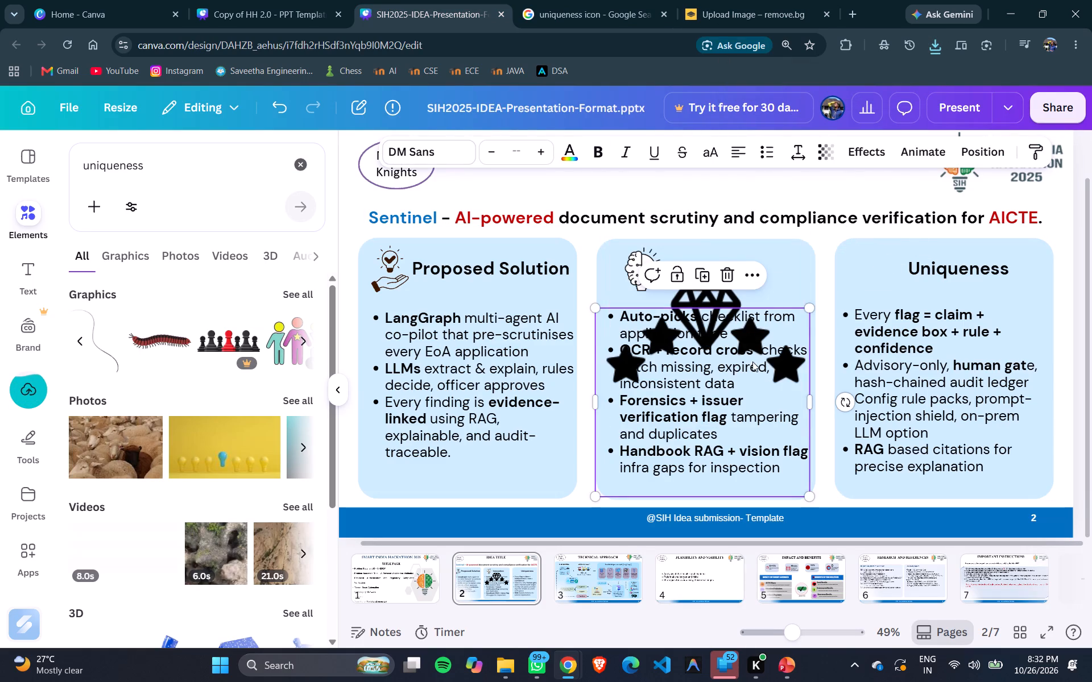
# Shrink the diamond-and-stars image to a small icon and position it just before the Uniqueness heading.
pyautogui.click(778, 286)
pyautogui.moveTo(778, 286); pyautogui.dragTo(945, 257)
pyautogui.moveTo(973, 401); pyautogui.dragTo(844, 280)
pyautogui.moveTo(818, 247); pyautogui.dragTo(880, 271)
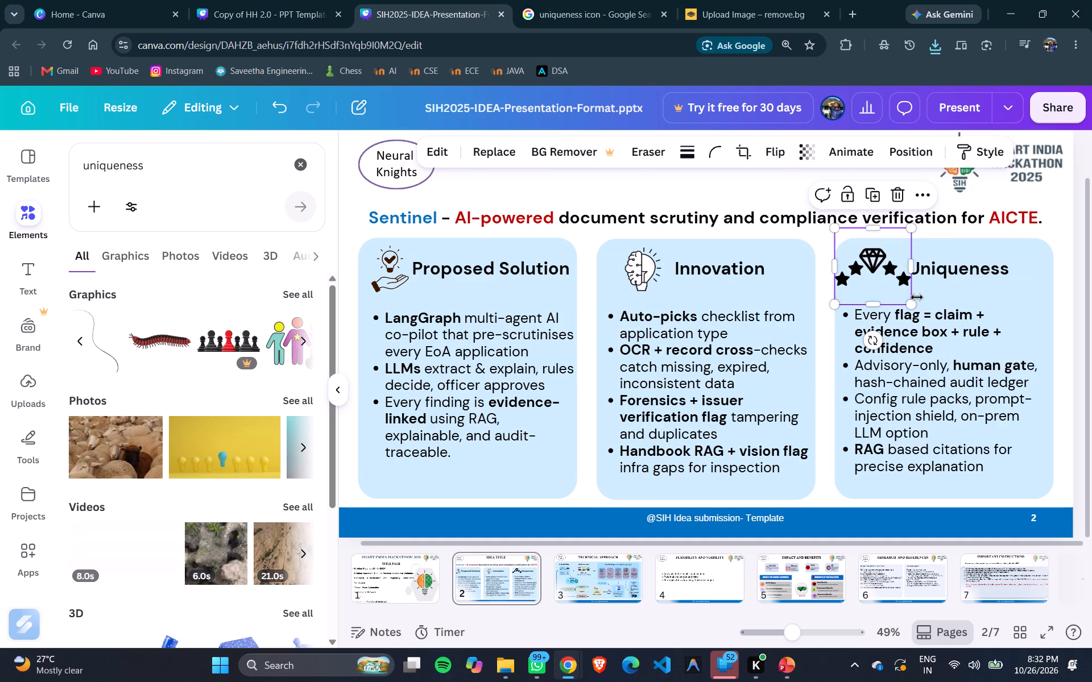
pyautogui.moveTo(914, 305); pyautogui.dragTo(885, 285)
pyautogui.moveTo(871, 265); pyautogui.dragTo(891, 277)
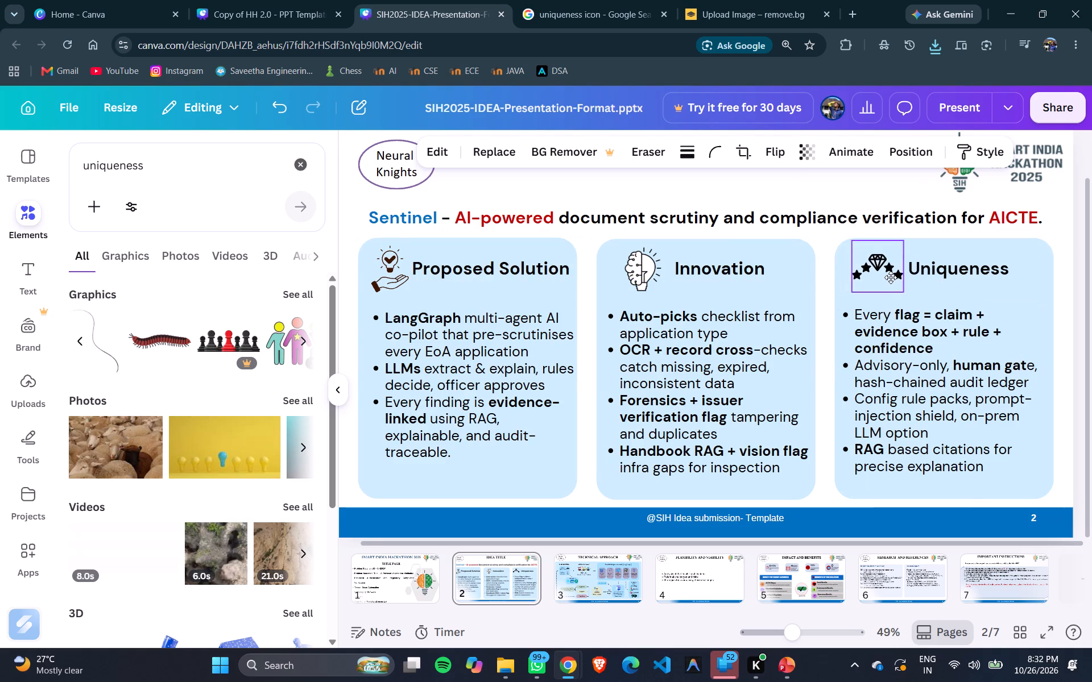
pyautogui.moveTo(891, 277); pyautogui.dragTo(885, 278)
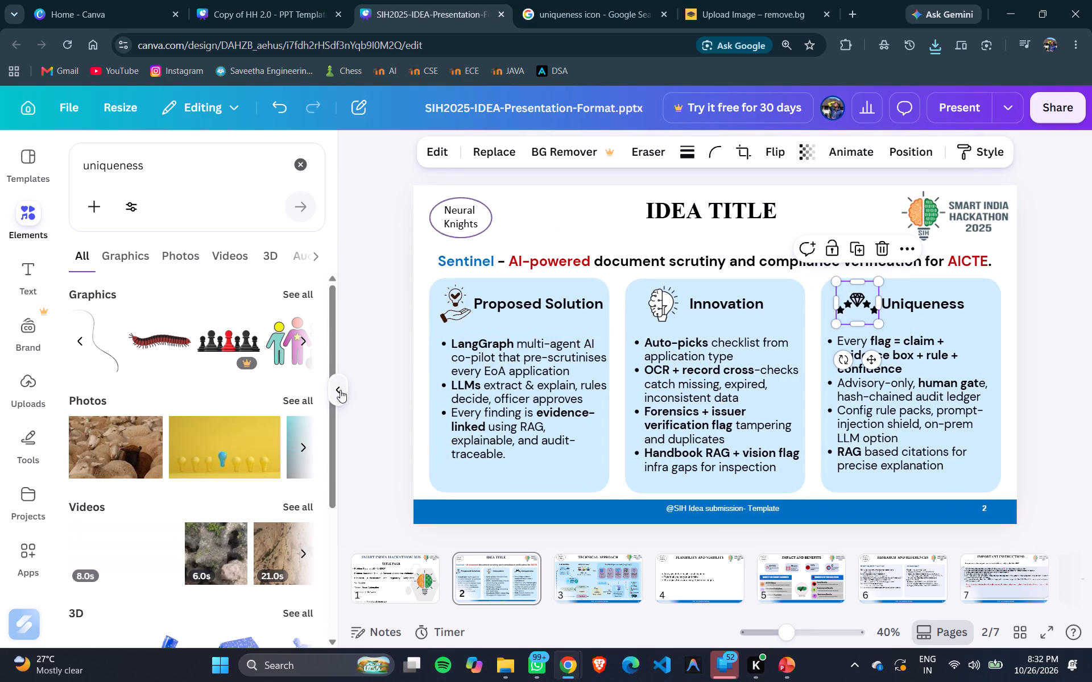
# Hide the elements list and nudge the Uniqueness heading slightly away from its diamond-and-stars icon.
pyautogui.click(340, 389)
pyautogui.click(936, 300)
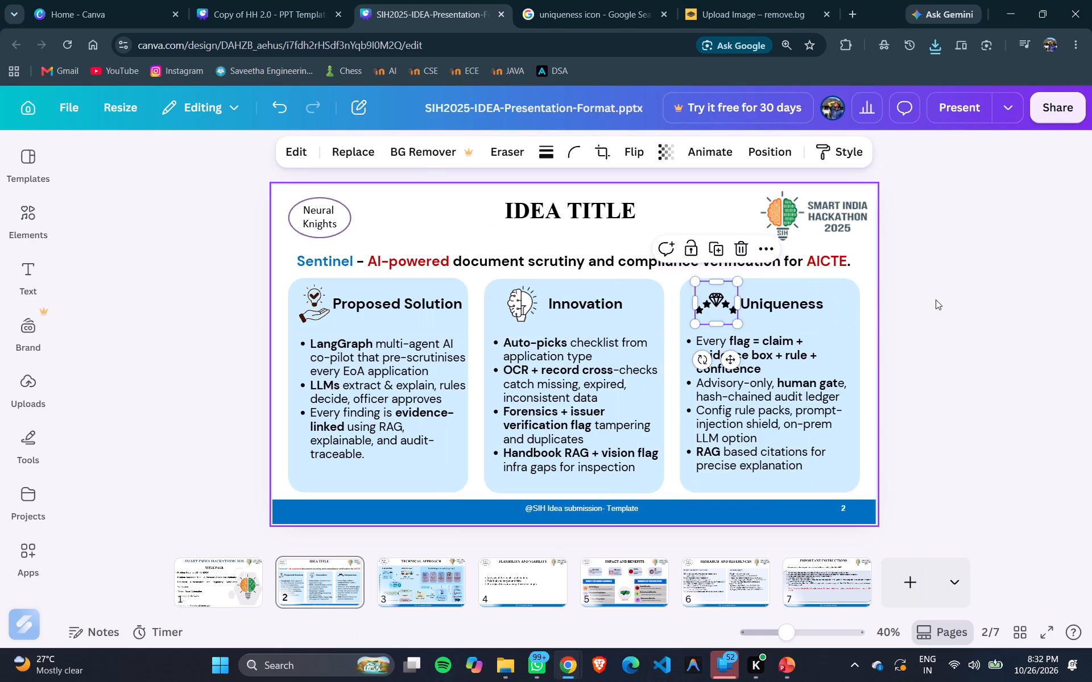
pyautogui.click(801, 305)
pyautogui.press('Right')
pyautogui.press('Right')
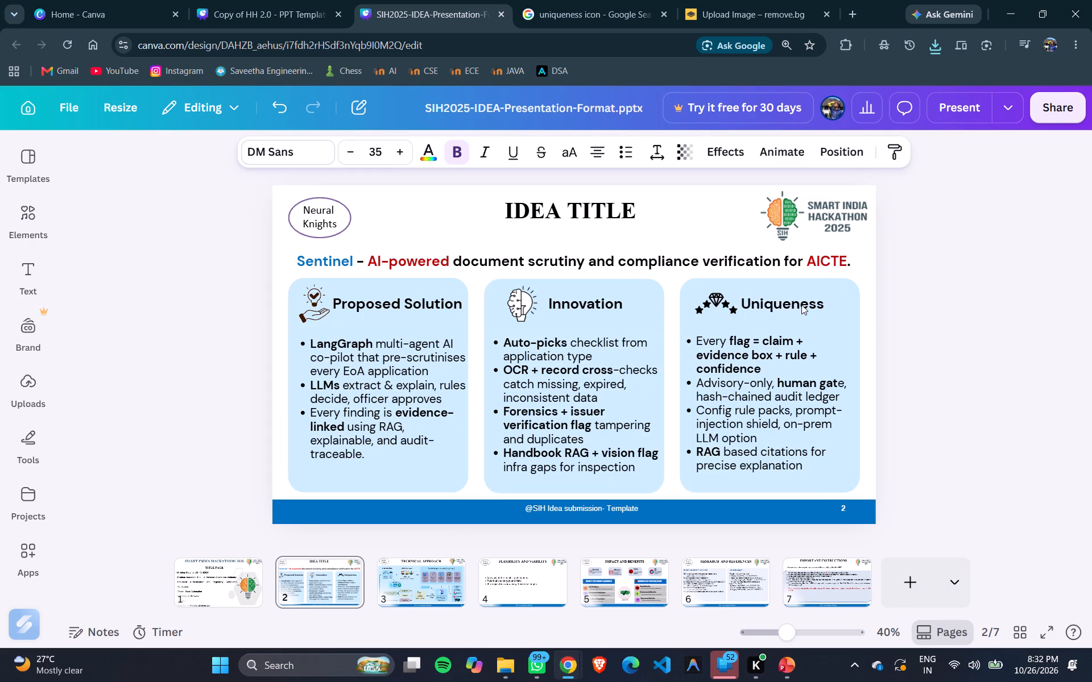
pyautogui.press('Right')
pyautogui.press('Right')
pyautogui.click(958, 365)
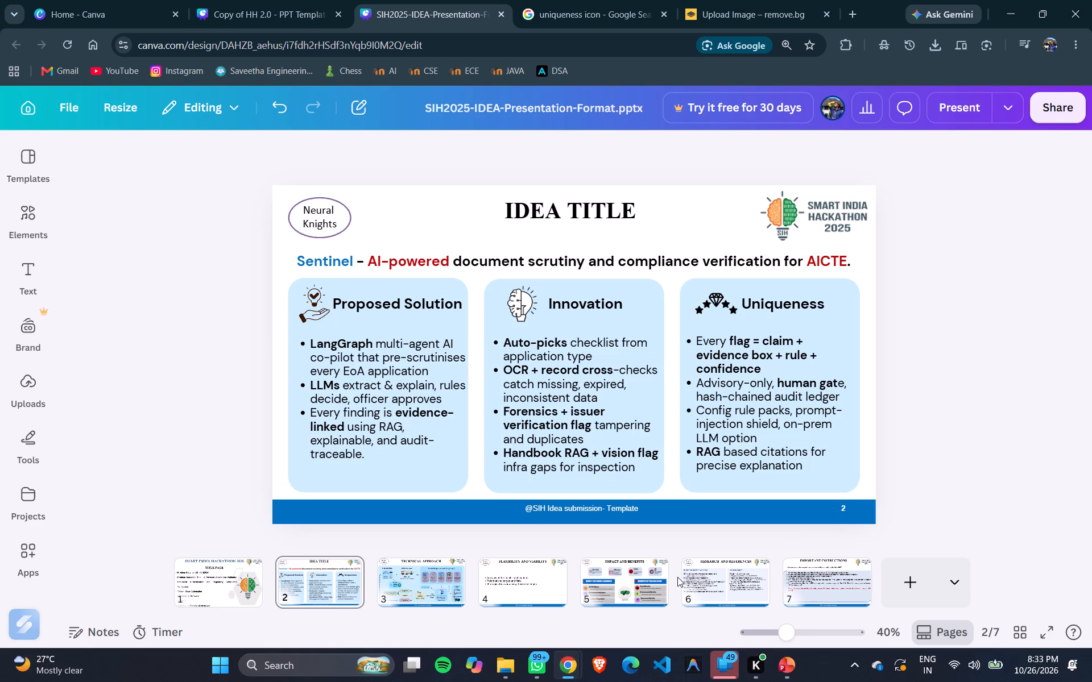
# Review the Feasibility and Viability, Impact and Benefits, Research and References, and title slides of the presentation.
pyautogui.click(513, 576)
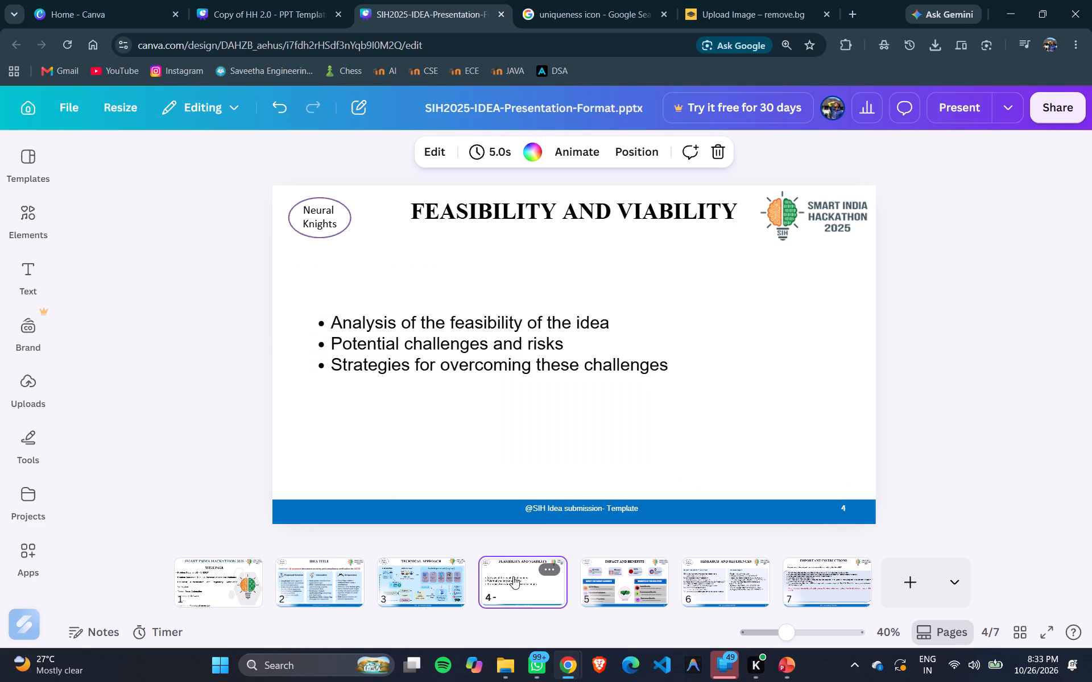
pyautogui.hotkey('alt', 'Tab')
pyautogui.hotkey('alt', 'Tab')
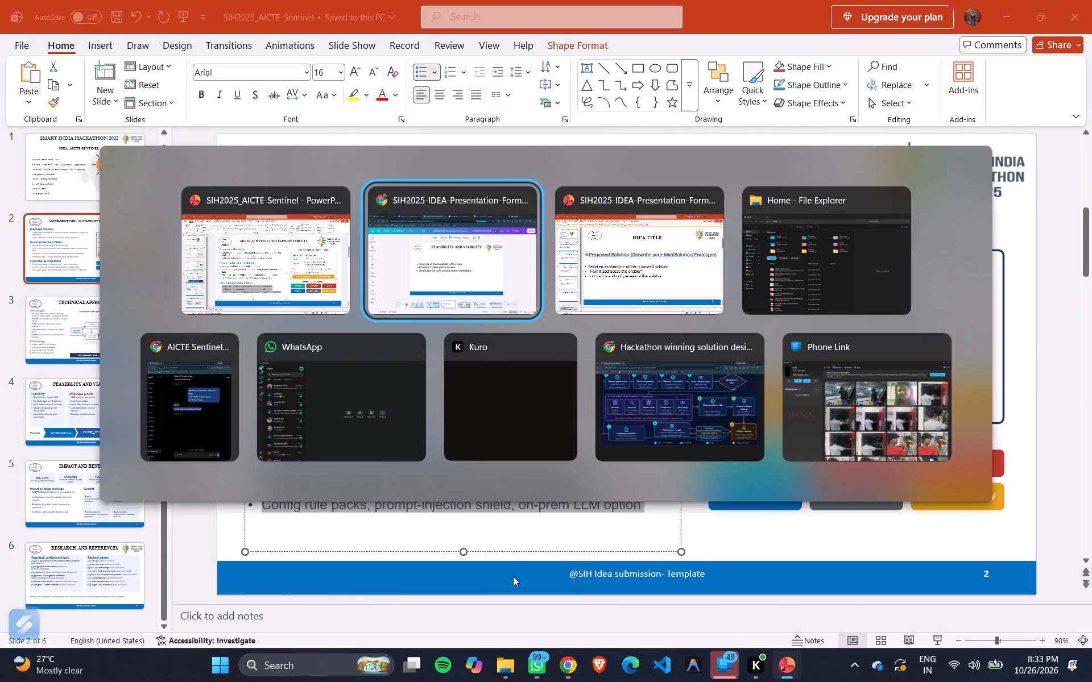
pyautogui.click(593, 577)
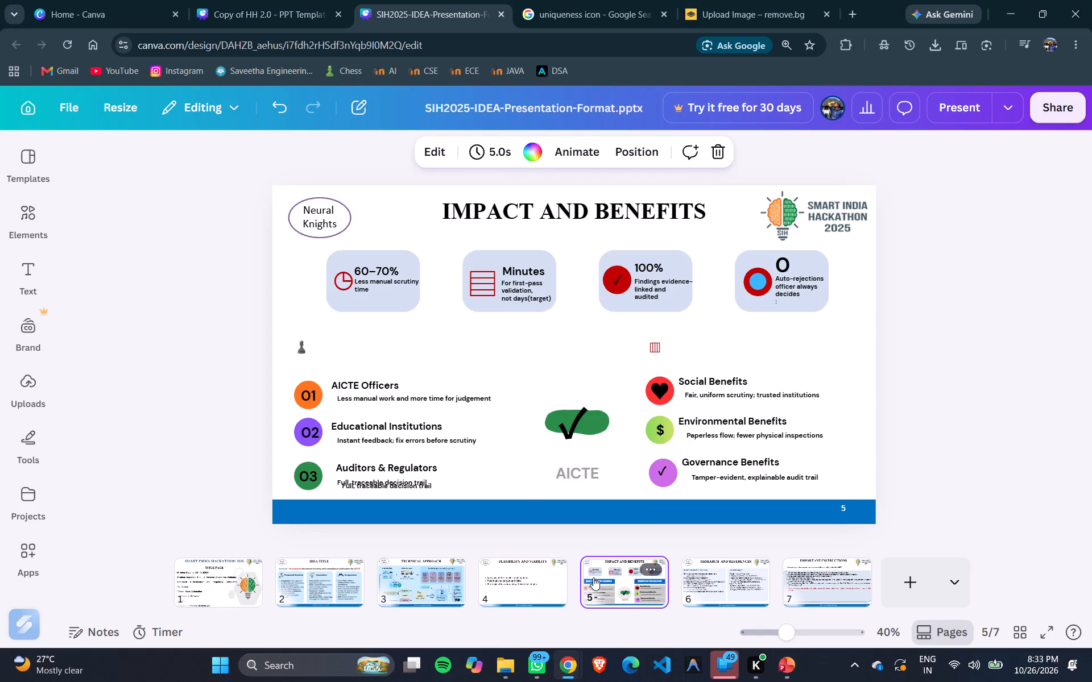
pyautogui.click(730, 585)
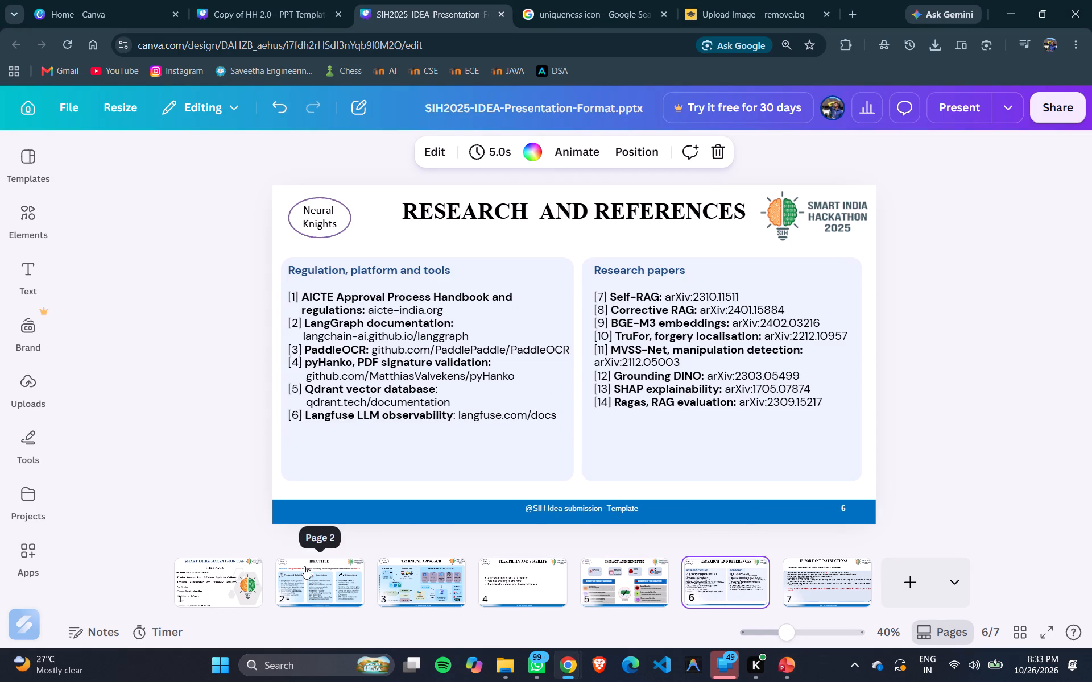
pyautogui.click(250, 563)
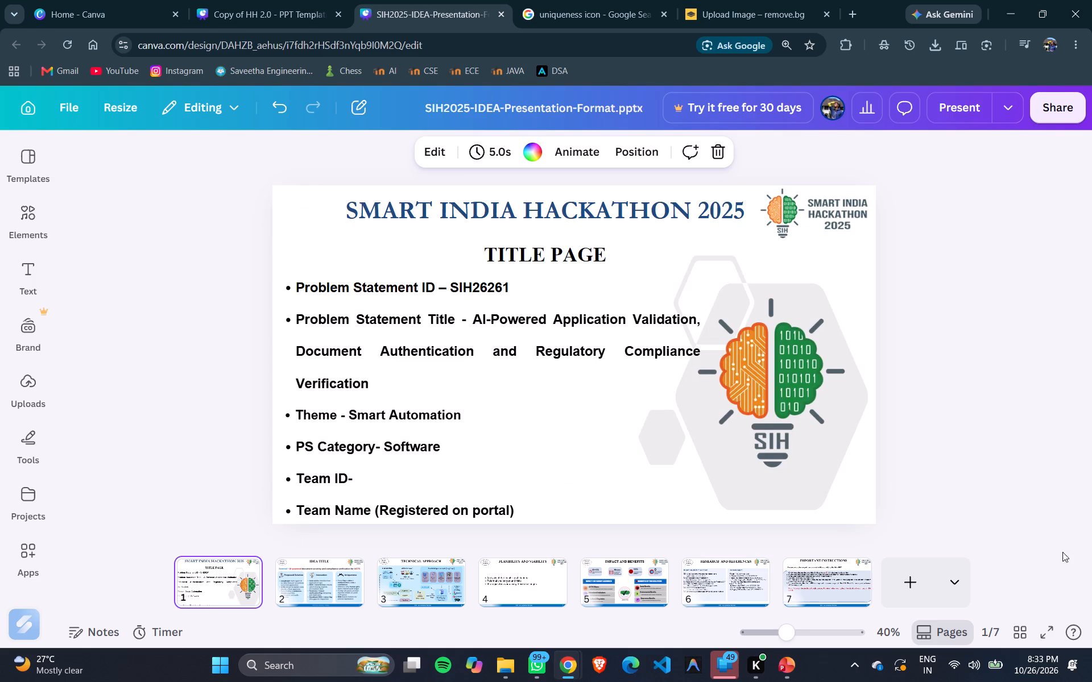
# Delete the Important Instructions slide at the end of the presentation.
pyautogui.click(834, 591)
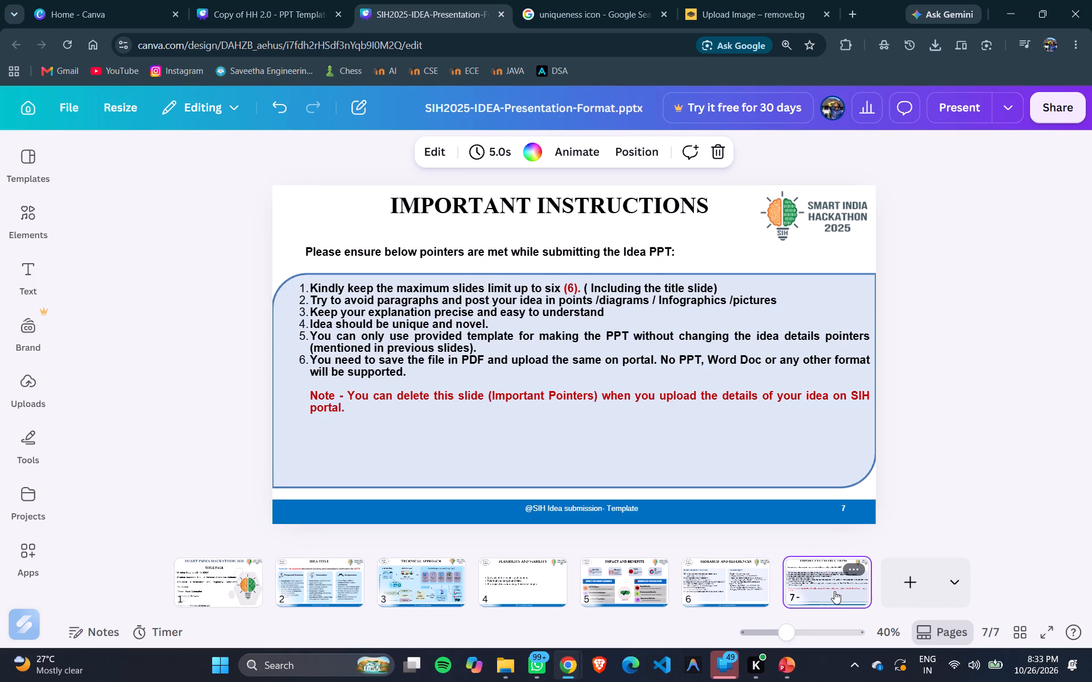
pyautogui.press('Delete')
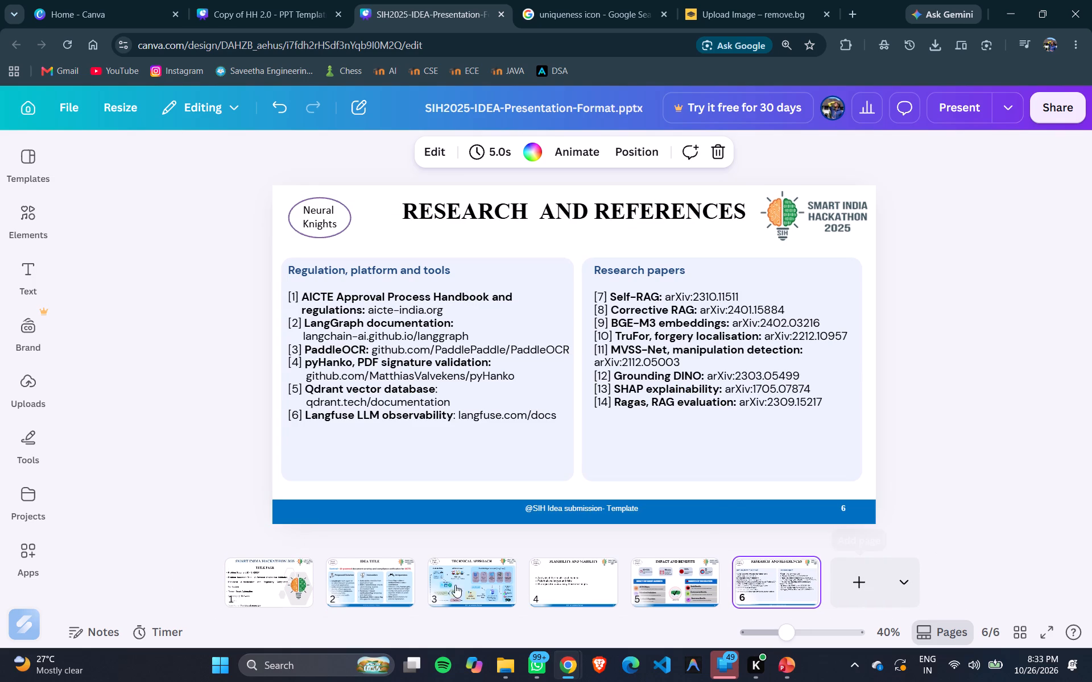
# On the title slide, replace the "(Registered on portal)" placeholder so the last bullet reads "Team Name - Neural Knights".
pyautogui.click(280, 569)
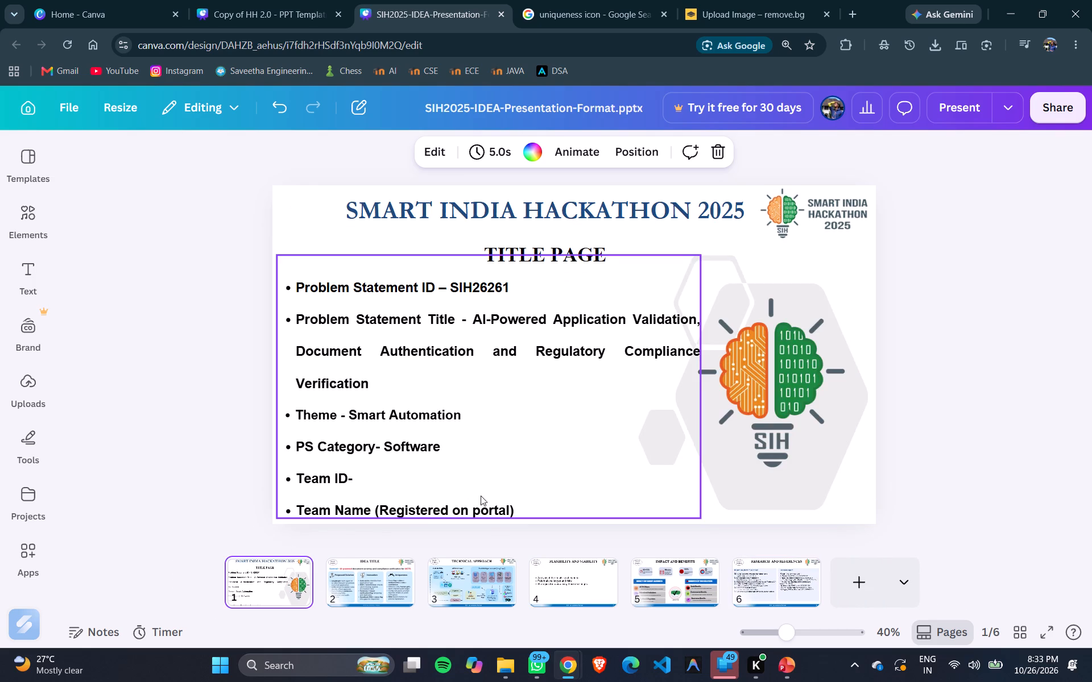
pyautogui.tripleClick(526, 511)
pyautogui.click(526, 511)
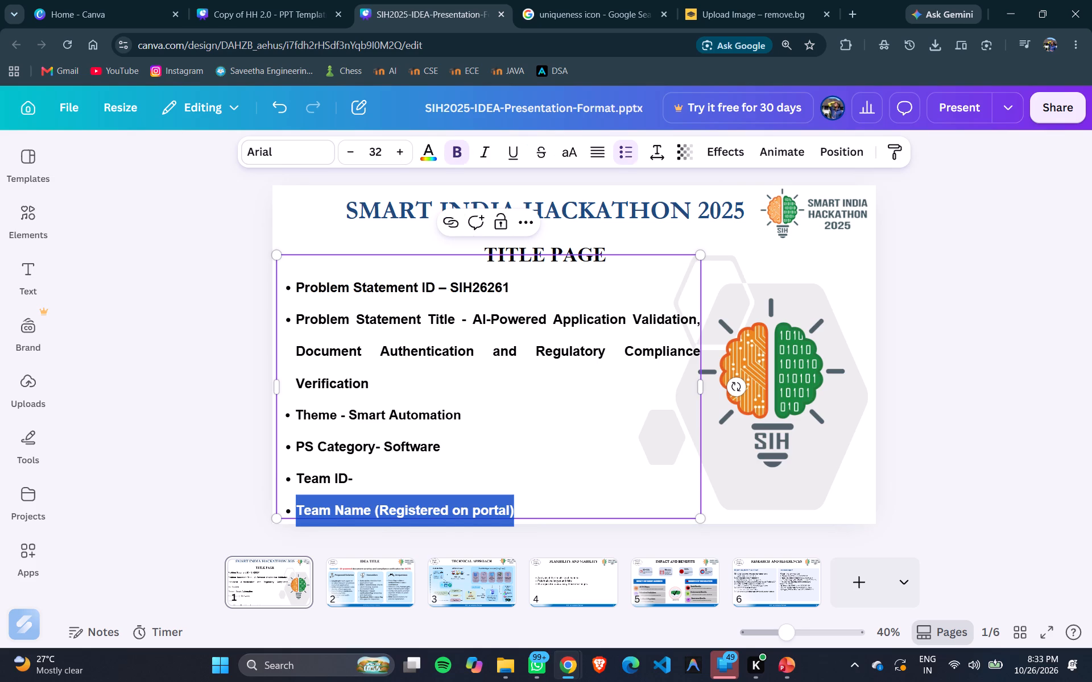
pyautogui.press('BackSpace')
pyautogui.press('BackSpace')
pyautogui.press('BackSpace')
pyautogui.press('BackSpace')
pyautogui.press('BackSpace')
pyautogui.press('BackSpace')
pyautogui.press('BackSpace')
pyautogui.press('BackSpace')
pyautogui.press('BackSpace')
pyautogui.press('BackSpace')
pyautogui.press('BackSpace')
pyautogui.press('BackSpace')
pyautogui.press('BackSpace')
pyautogui.press('BackSpace')
pyautogui.press('BackSpace')
pyautogui.press('BackSpace')
pyautogui.press('BackSpace')
pyautogui.press('BackSpace')
pyautogui.press('BackSpace')
pyautogui.press('BackSpace')
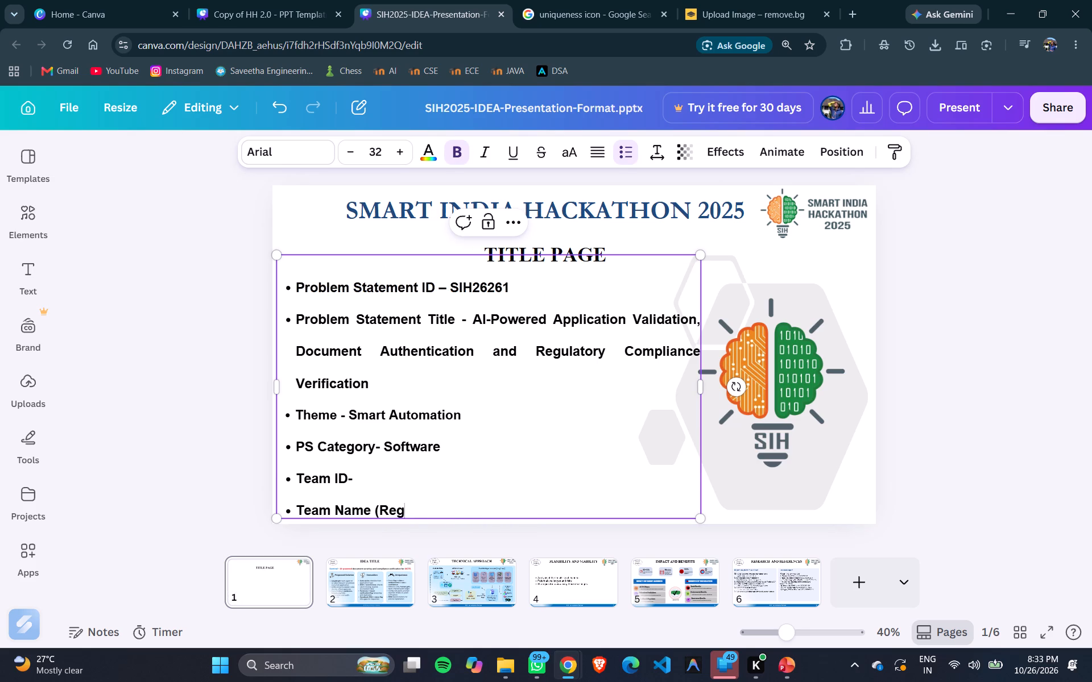
pyautogui.press('BackSpace')
pyautogui.write('- Knight')
pyautogui.press('space')
pyautogui.press('BackSpace')
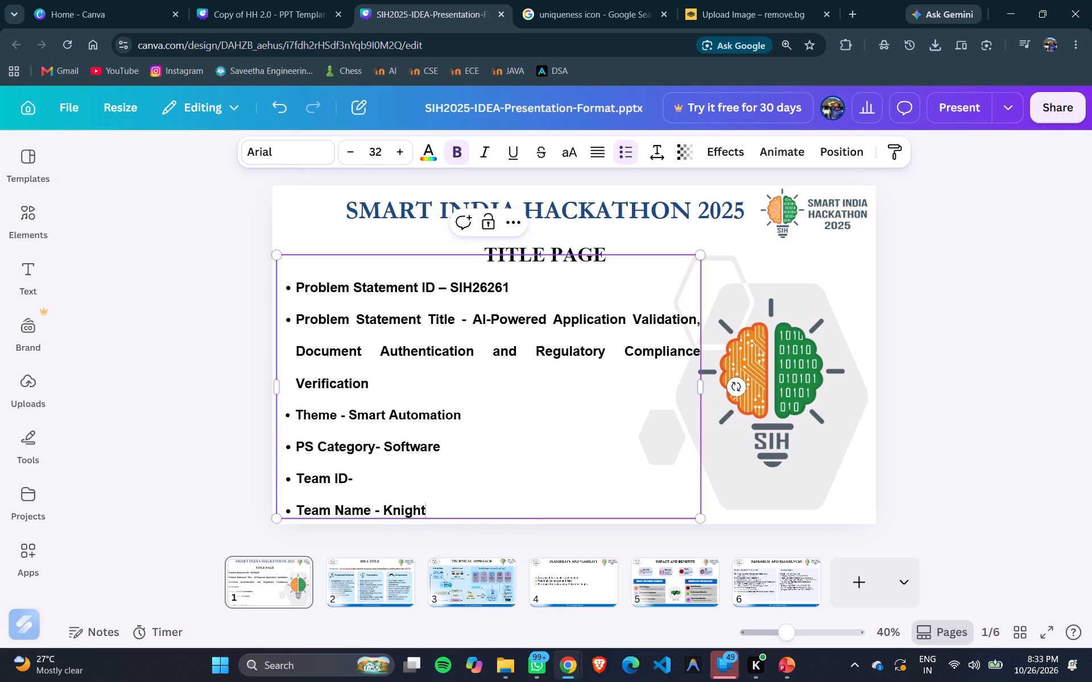
pyautogui.press('BackSpace')
pyautogui.press('BackSpace')
pyautogui.press('BackSpace')
pyautogui.press('BackSpace')
pyautogui.press('BackSpace')
pyautogui.press('BackSpace')
pyautogui.write('Neural')
pyautogui.press('space')
pyautogui.write('Knights')
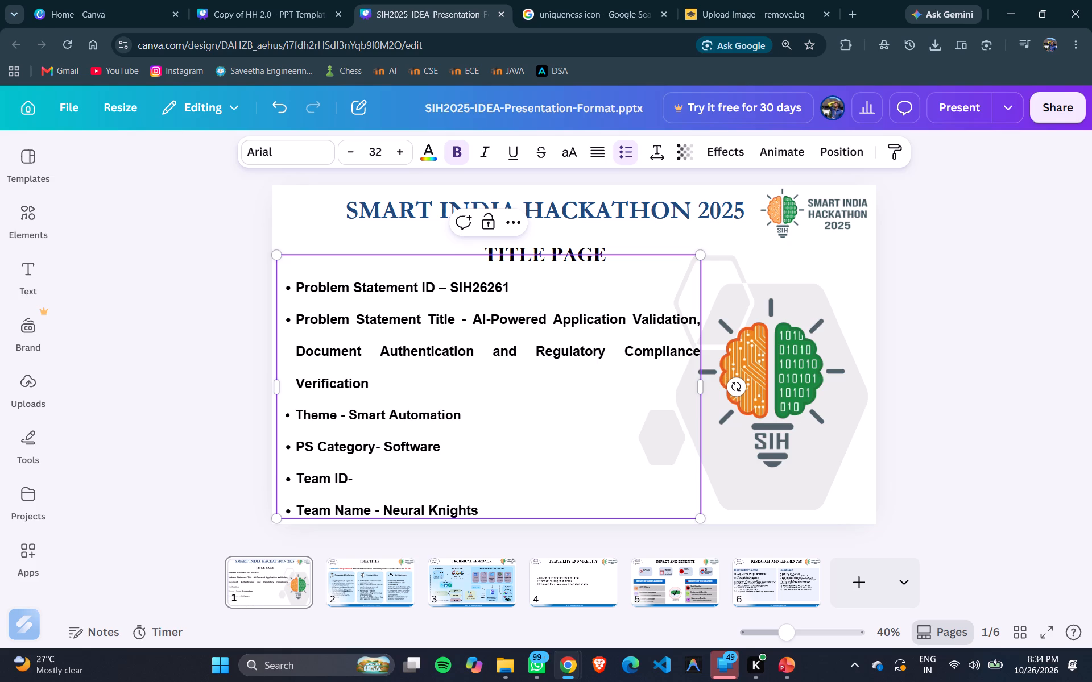
# Look over the Feasibility and Viability slide and the Technical Approach slide.
pyautogui.click(573, 571)
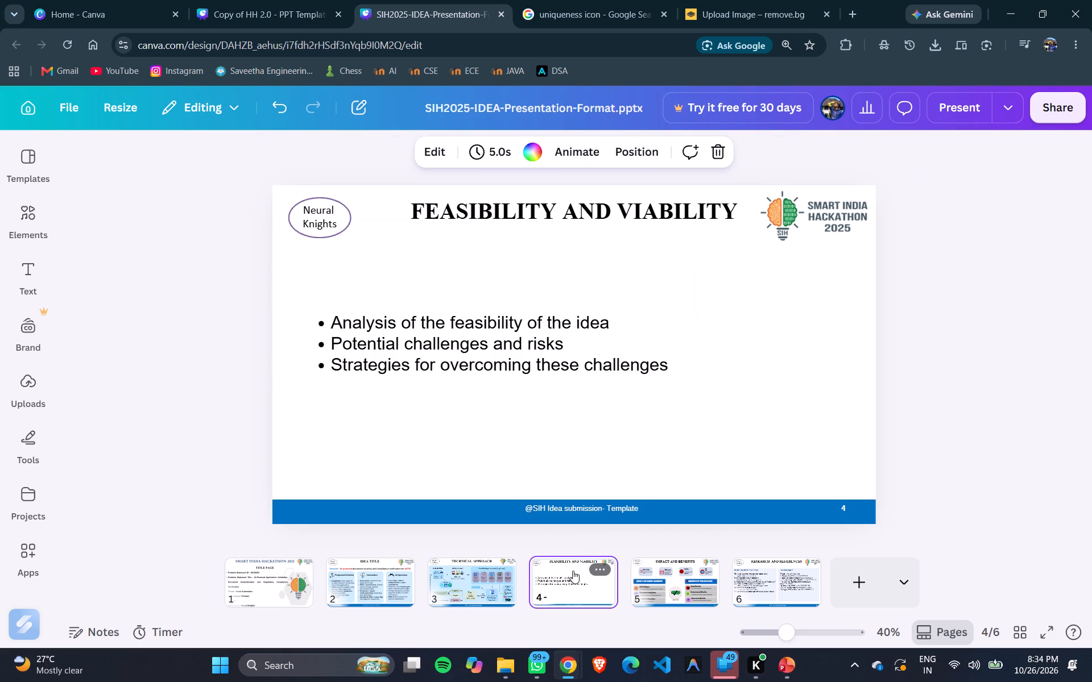
pyautogui.click(500, 572)
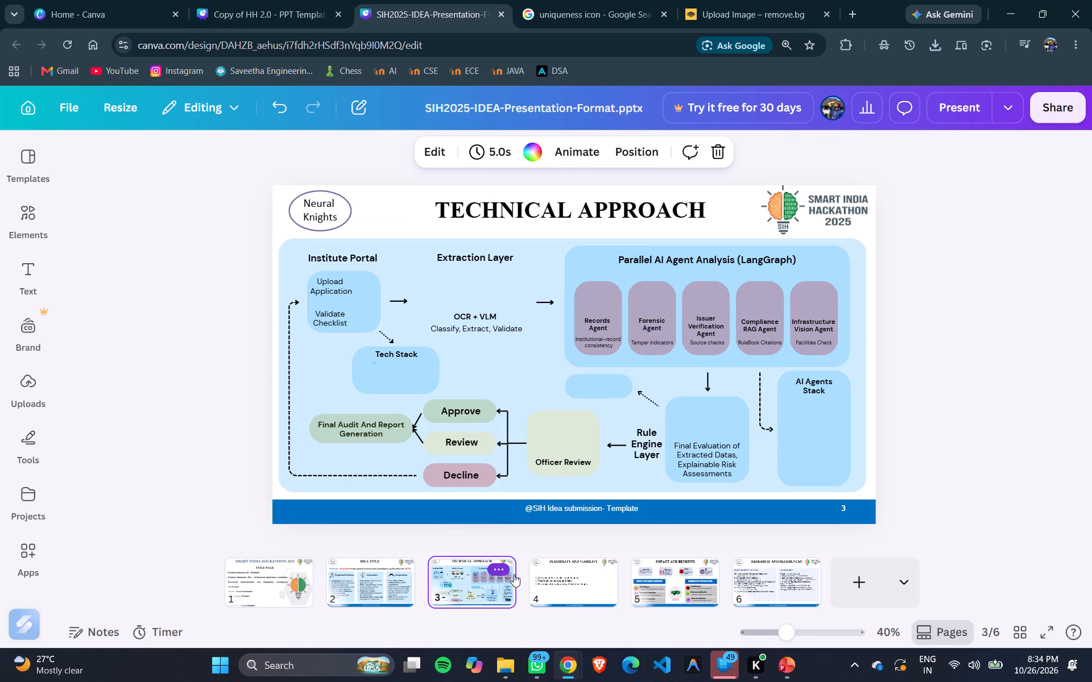
pyautogui.click(1037, 544)
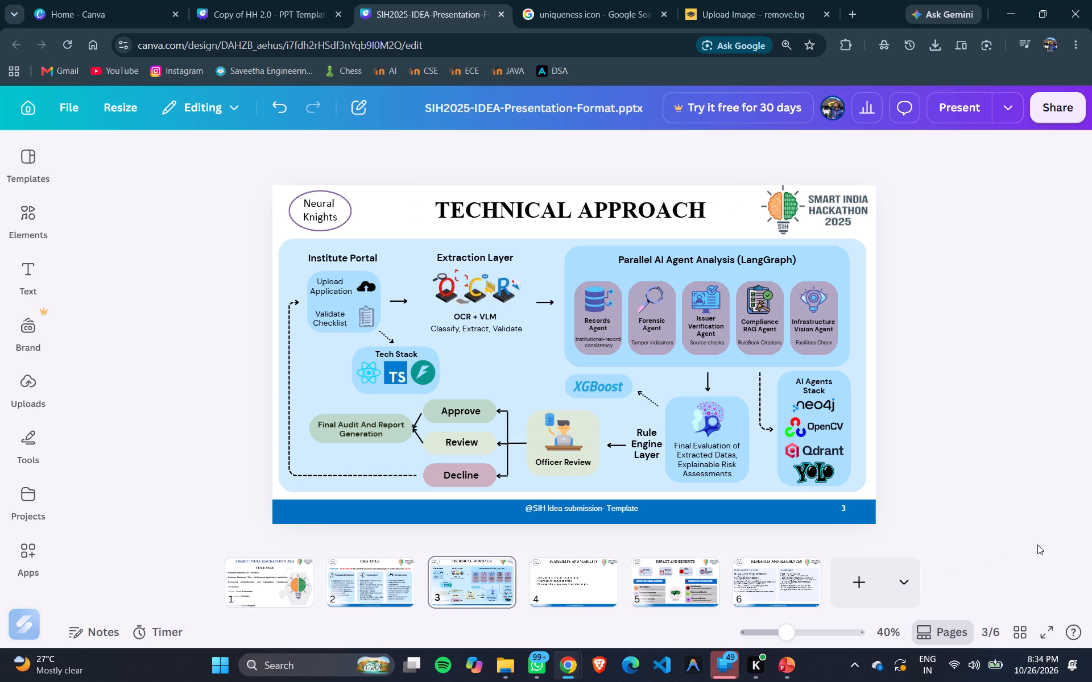
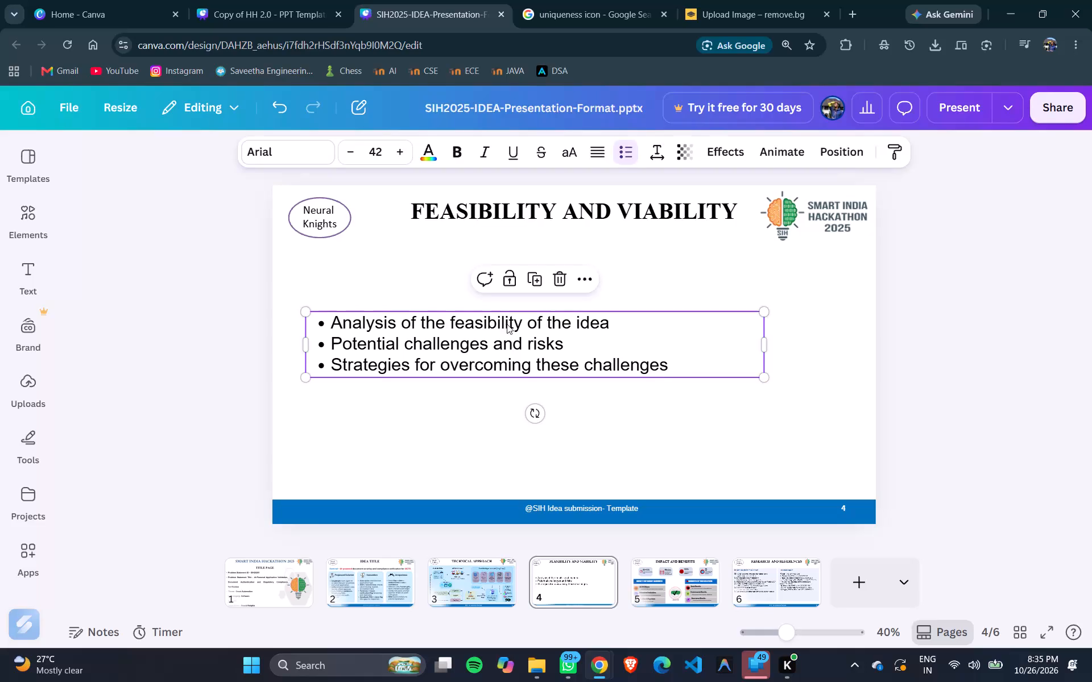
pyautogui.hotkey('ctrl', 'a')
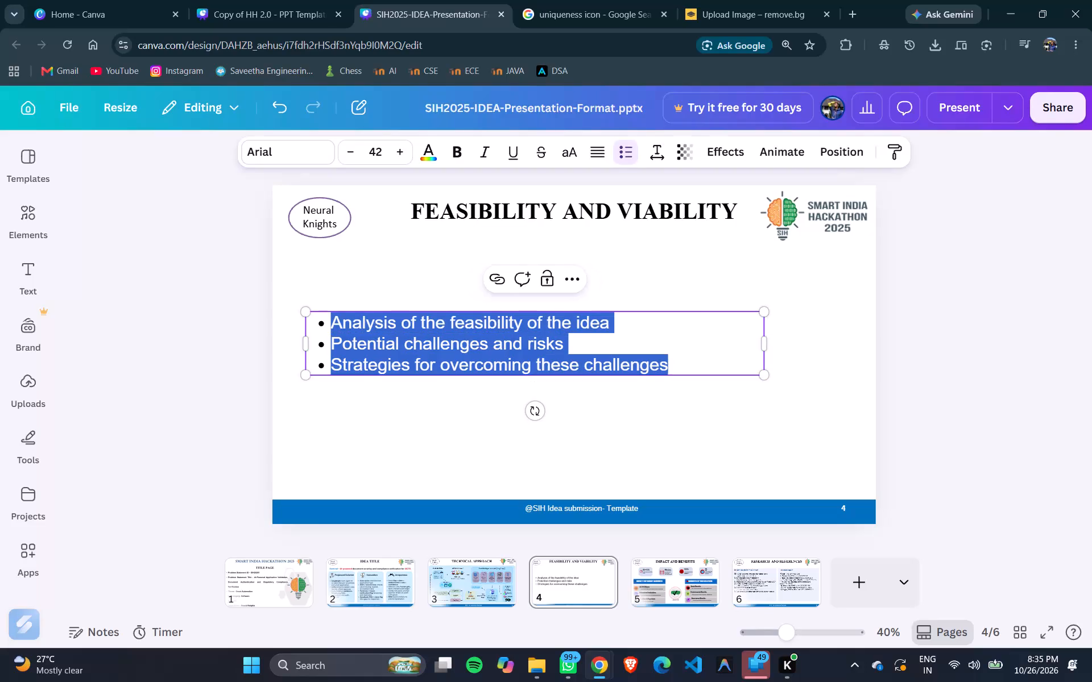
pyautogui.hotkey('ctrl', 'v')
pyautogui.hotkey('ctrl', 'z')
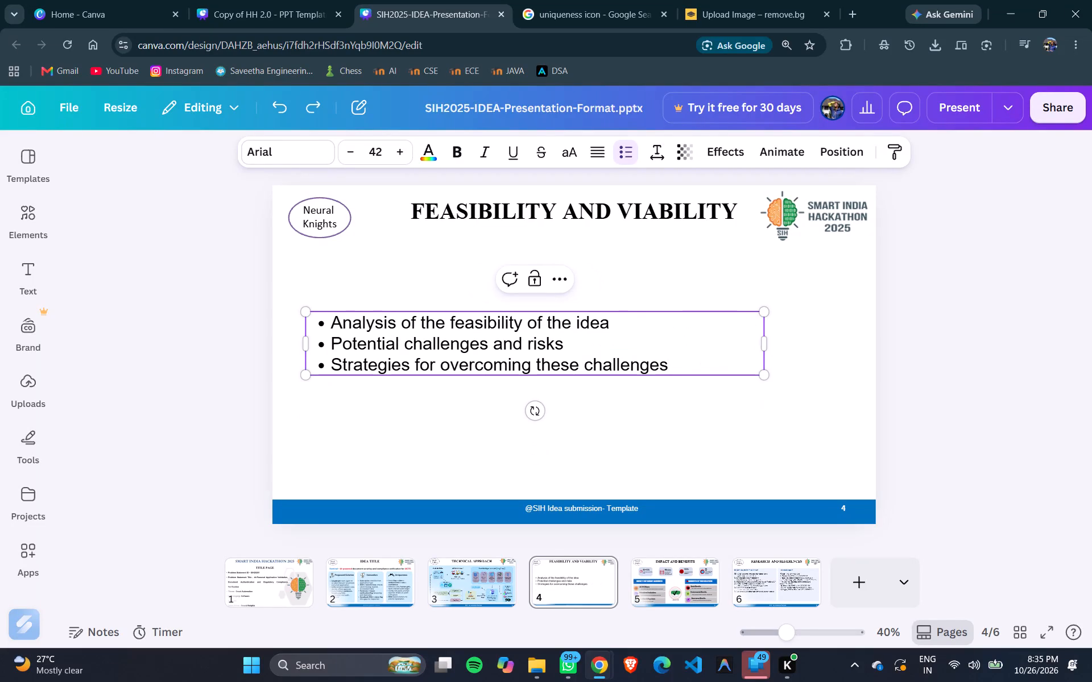
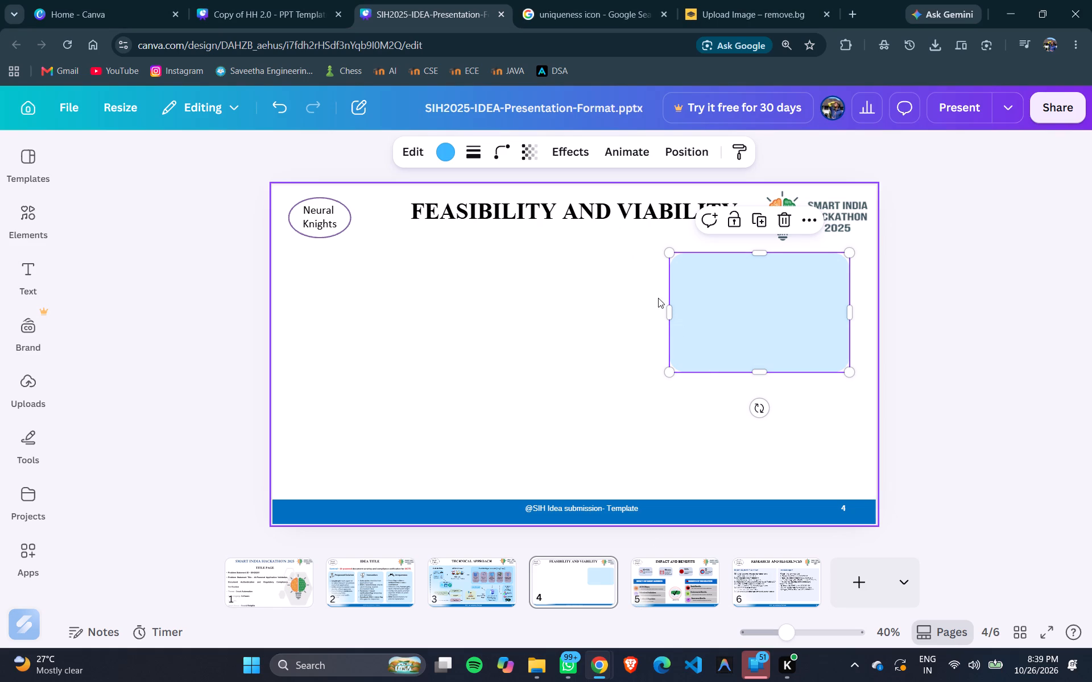
pyautogui.moveTo(667, 307); pyautogui.dragTo(632, 310)
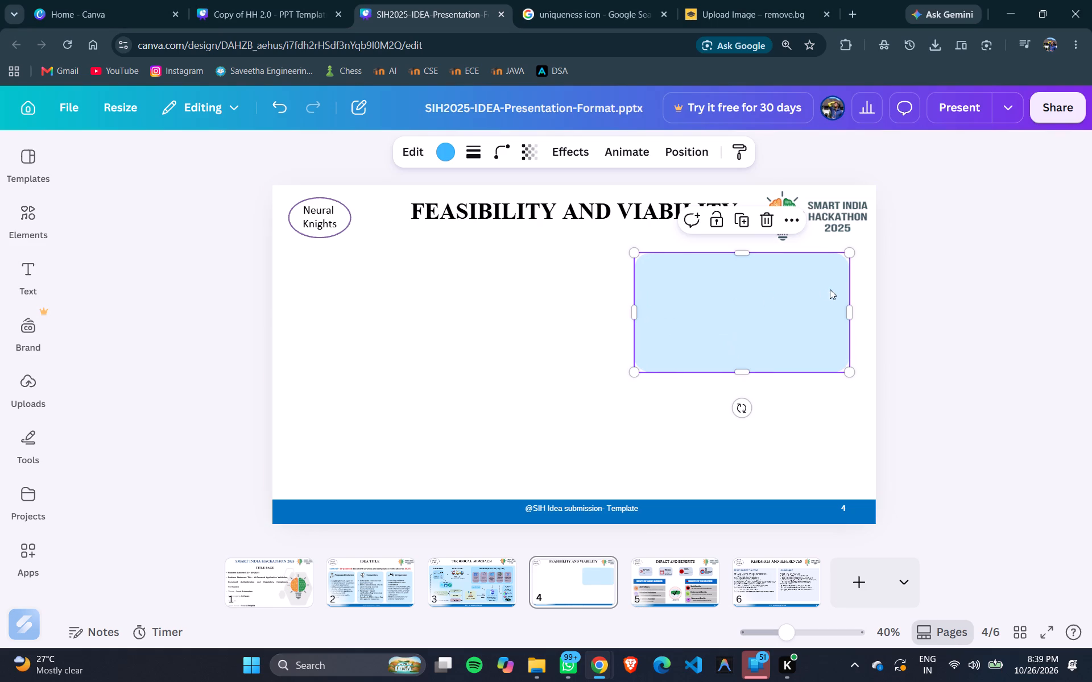
pyautogui.moveTo(849, 311); pyautogui.dragTo(868, 313)
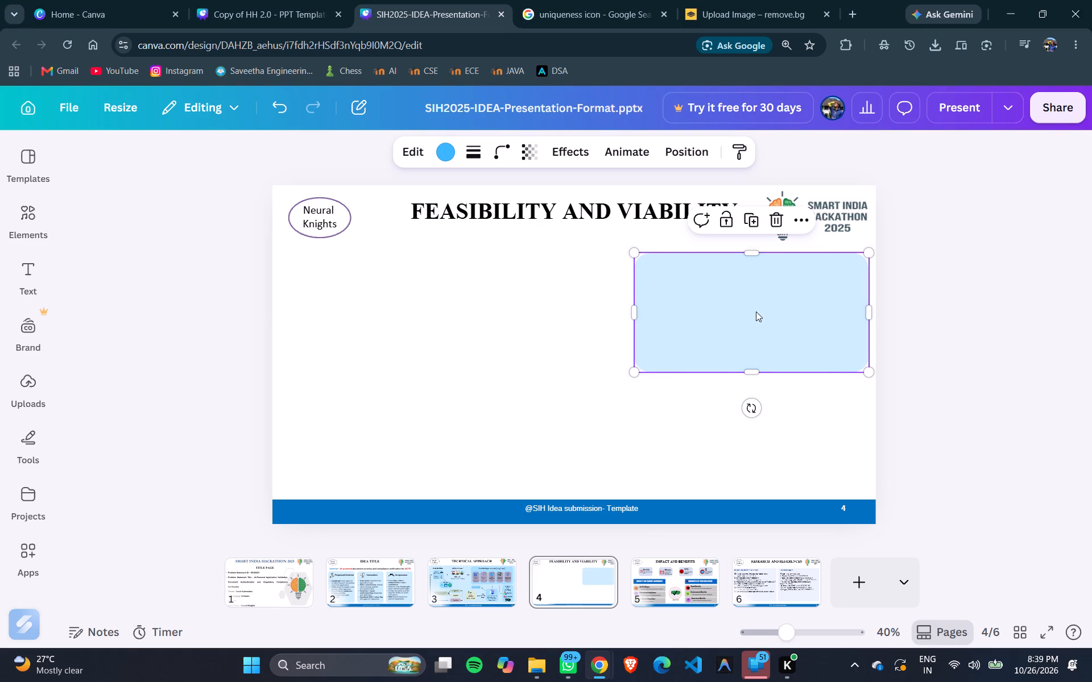
pyautogui.click(1048, 272)
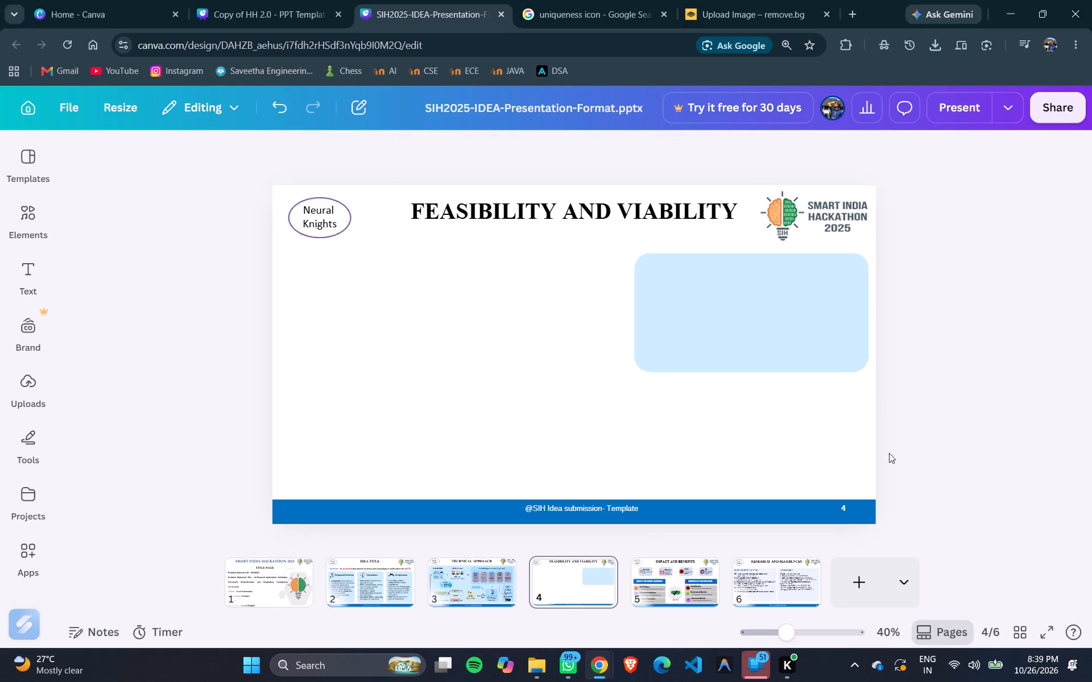
# Copy the Innovation bullet text box from the Idea Title slide and place it over the blue card on the Feasibility and Viability slide.
pyautogui.click(498, 589)
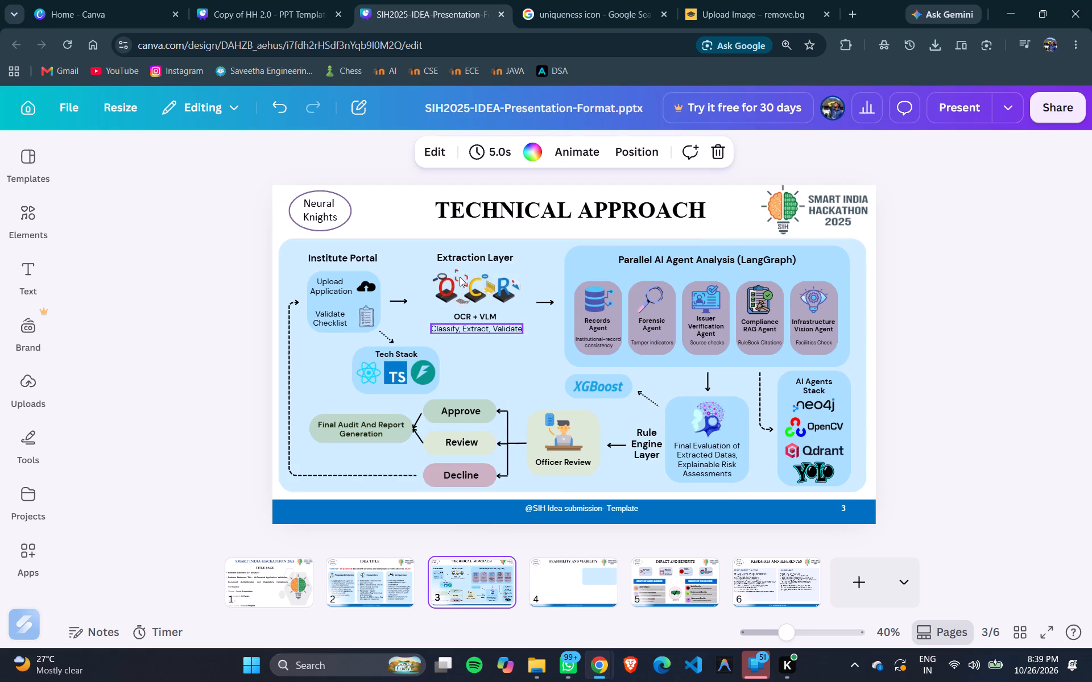
pyautogui.click(380, 582)
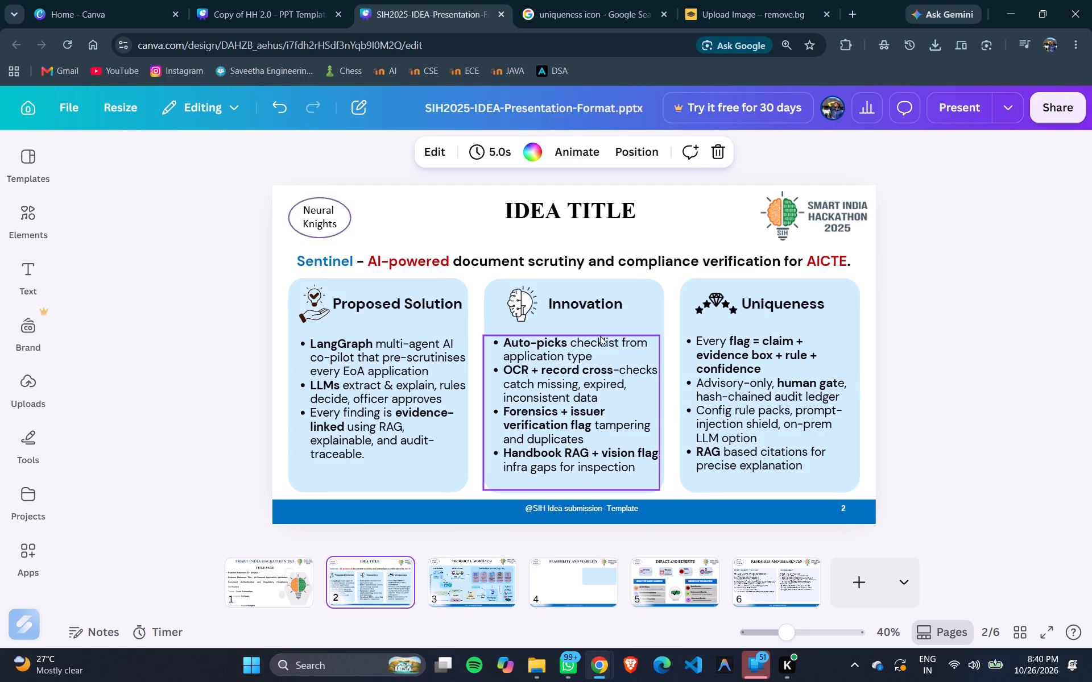
pyautogui.click(605, 344)
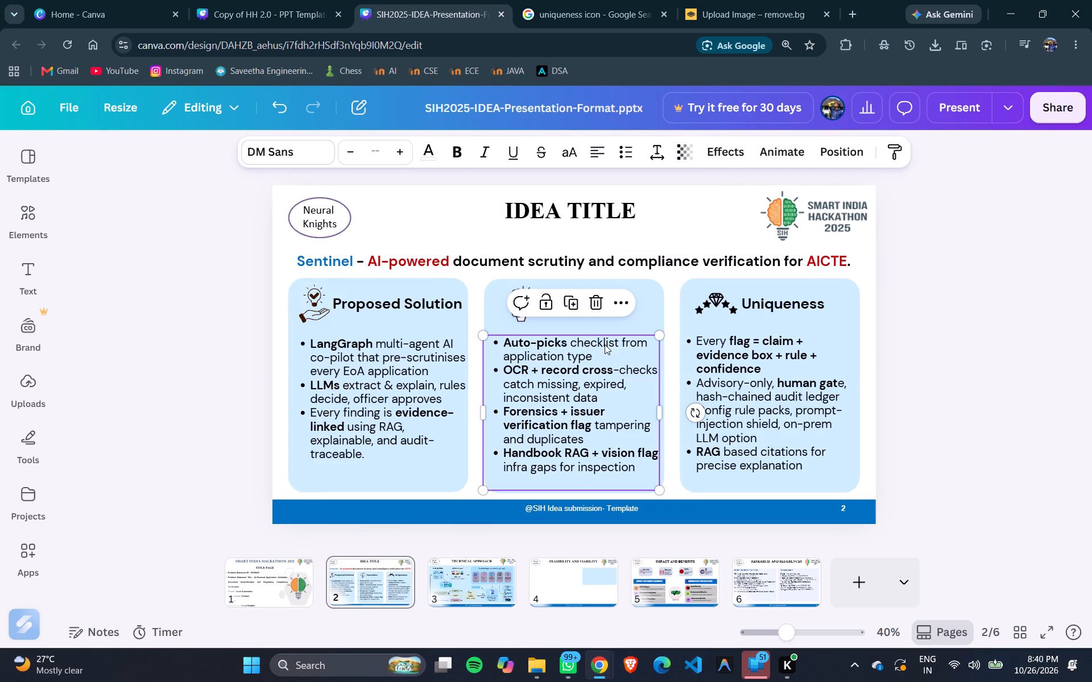
pyautogui.hotkey('ctrl', 'c')
pyautogui.click(553, 600)
pyautogui.hotkey('ctrl', 'v')
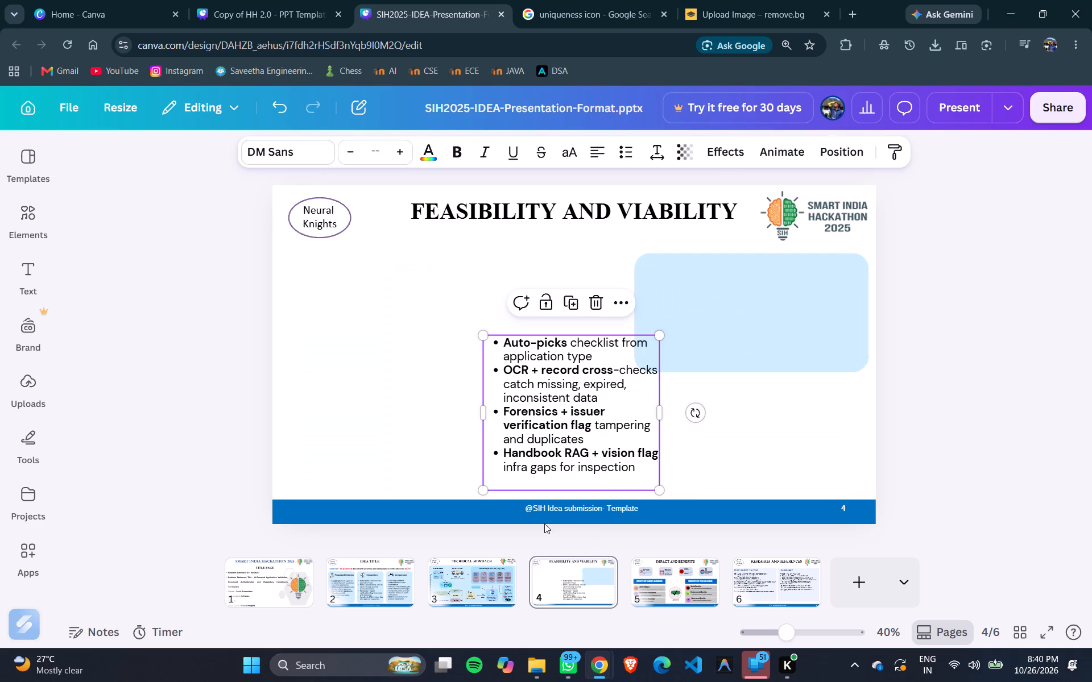
pyautogui.moveTo(608, 492); pyautogui.dragTo(730, 406)
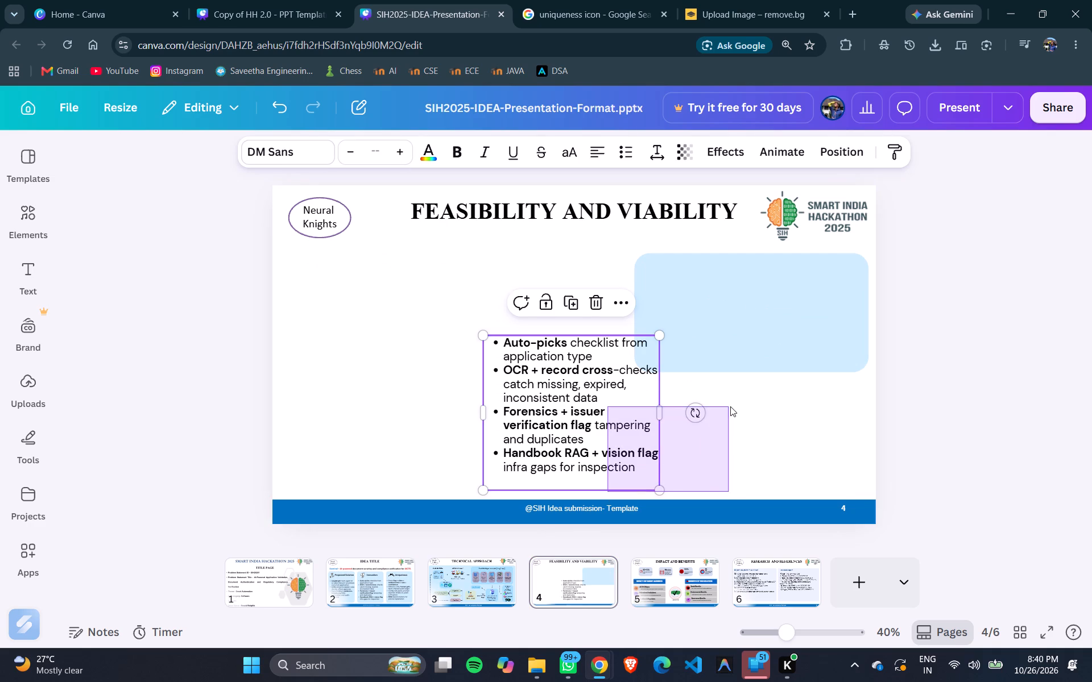
pyautogui.moveTo(730, 406); pyautogui.dragTo(725, 410)
pyautogui.click(704, 456)
pyautogui.moveTo(568, 391); pyautogui.dragTo(729, 328)
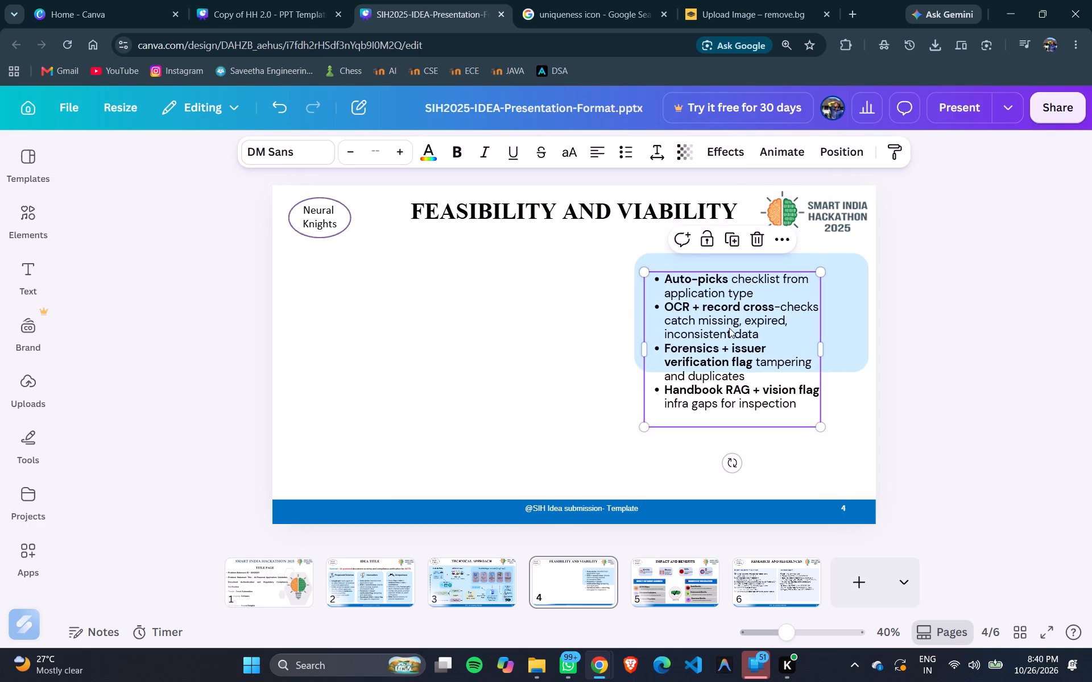
# Replace all the bullets over the blue card with the Potential Challenges and Risks list from the clipboard history.
pyautogui.tripleClick(729, 328)
pyautogui.hotkey('ctrl', 'a')
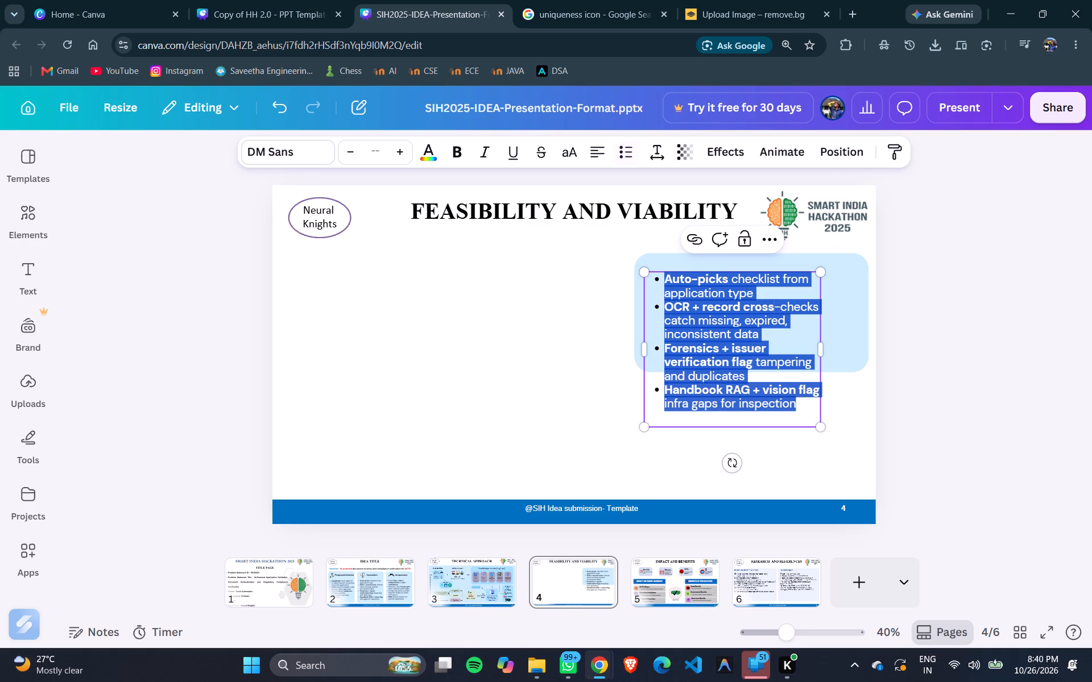
pyautogui.hotkey('ctrl', '`')
pyautogui.press('Down')
pyautogui.press('Down')
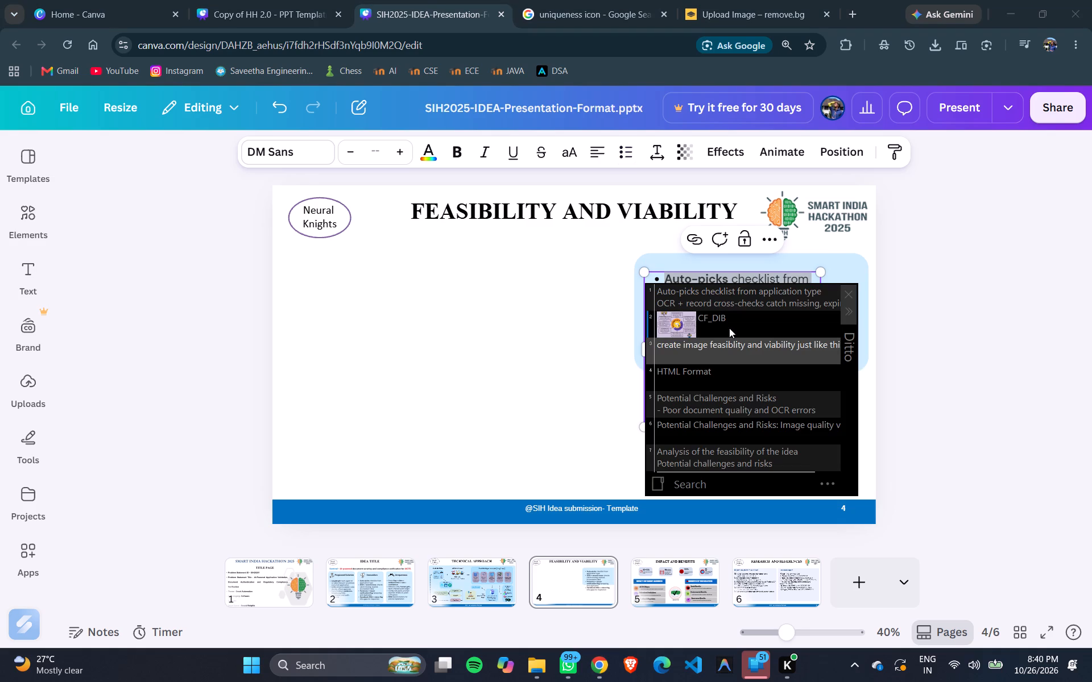
pyautogui.press('Down')
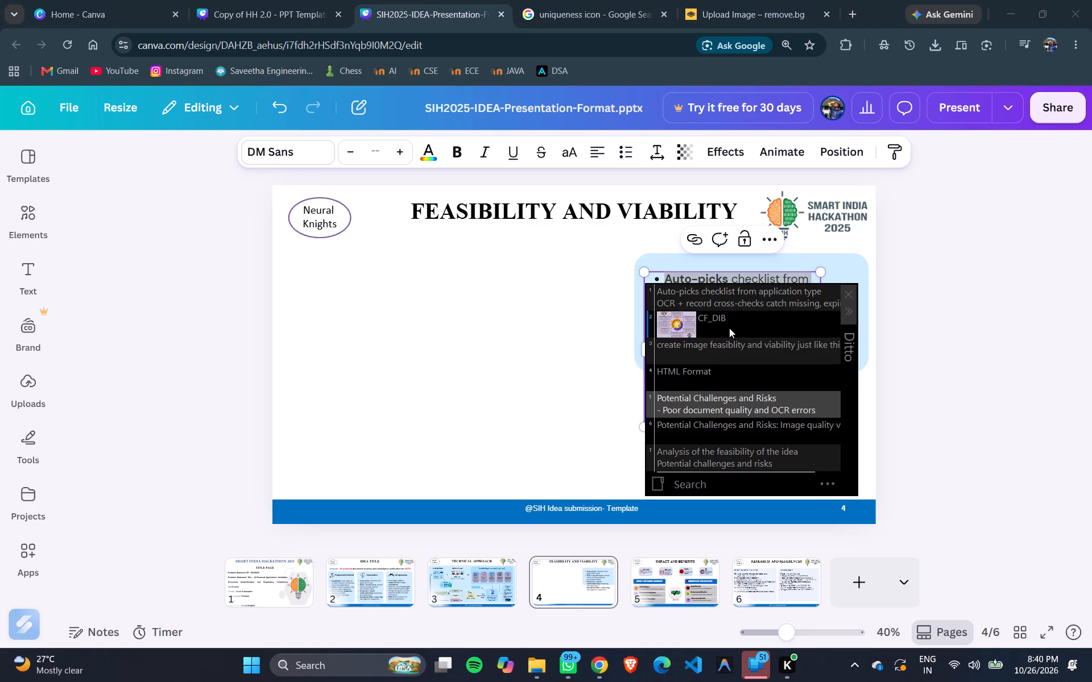
pyautogui.press('Down')
pyautogui.press('Return')
pyautogui.hotkey('ctrl', 'v')
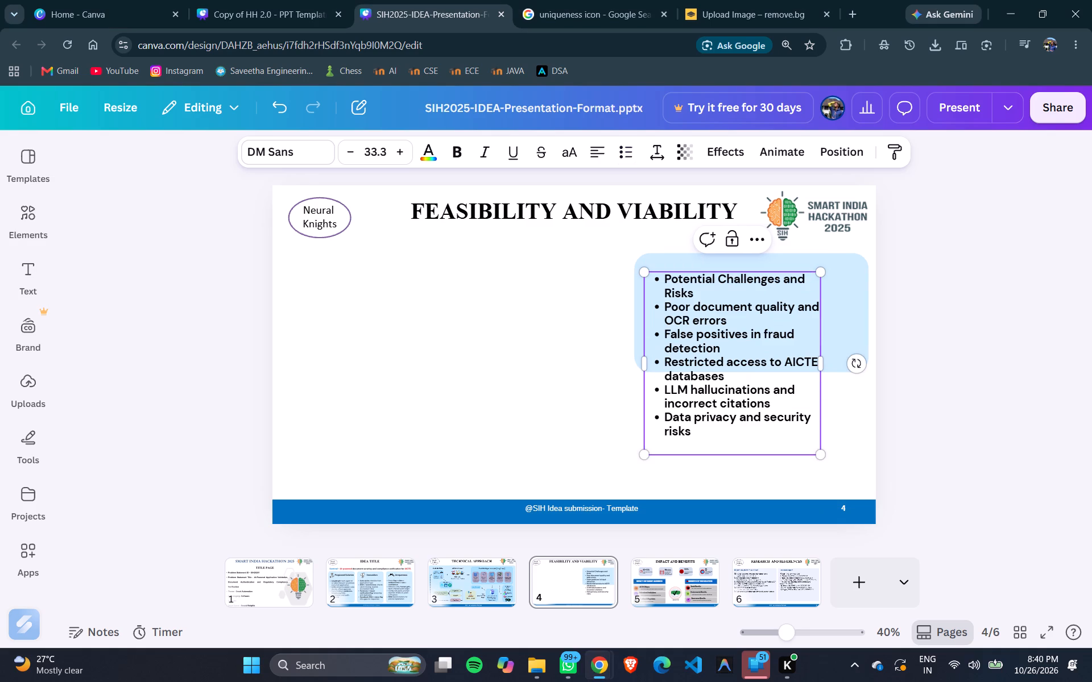
# Delete the "Potential Challenges and Risks" line from the bullets so the list starts with "Poor document quality and OCR errors".
pyautogui.moveTo(712, 298); pyautogui.dragTo(640, 276)
pyautogui.press('BackSpace')
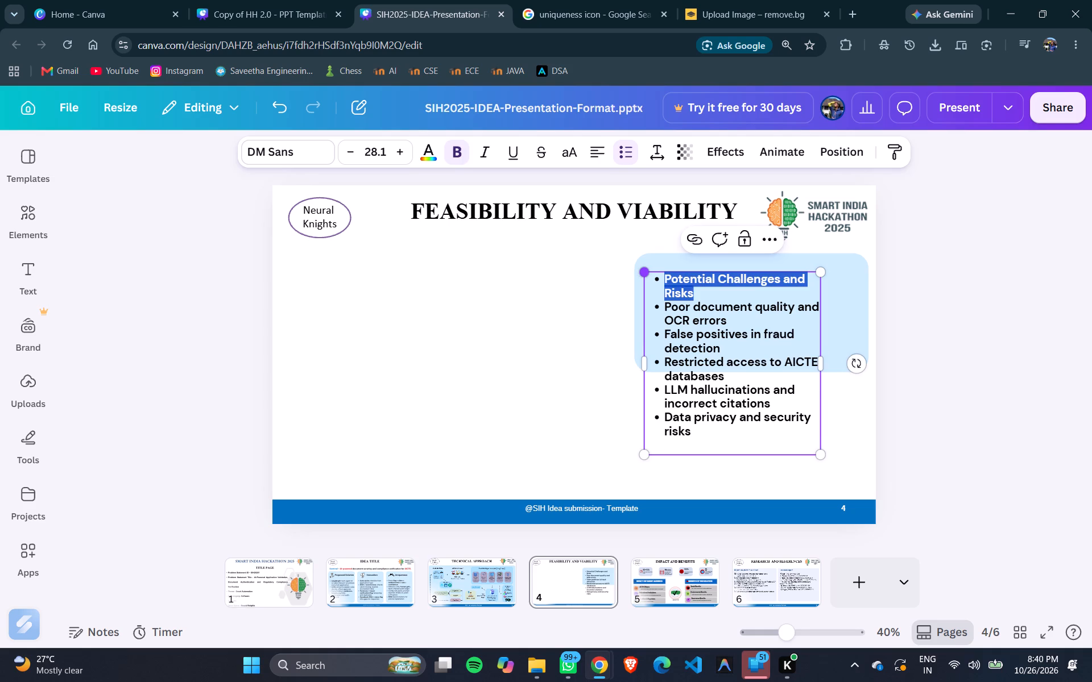
pyautogui.press('BackSpace')
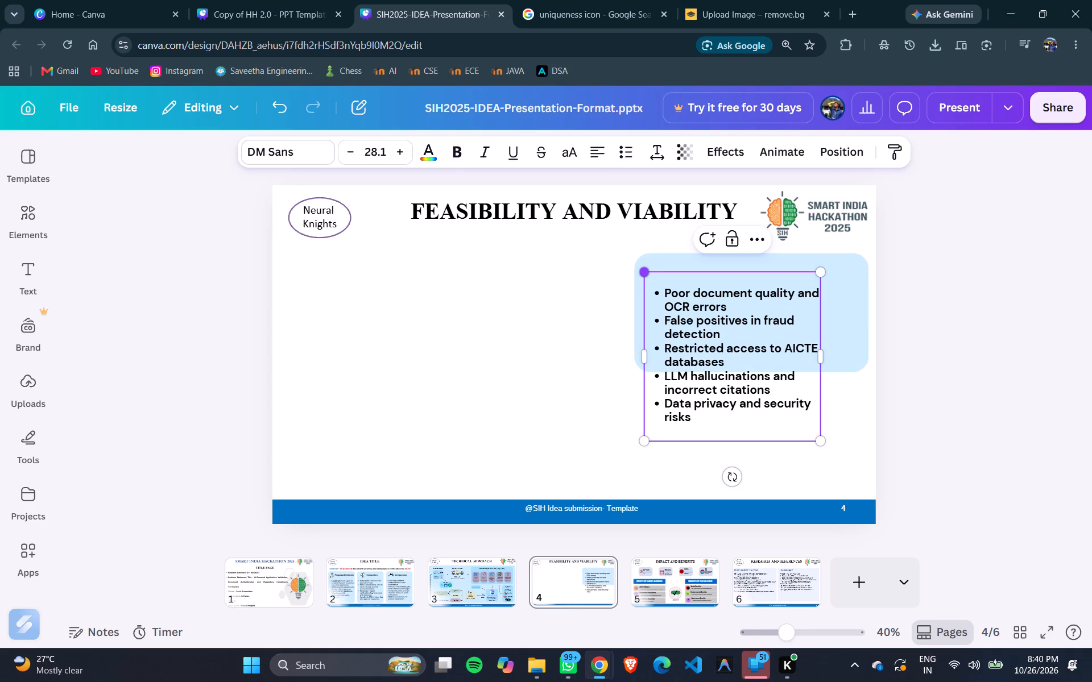
pyautogui.press('BackSpace')
pyautogui.press('Delete')
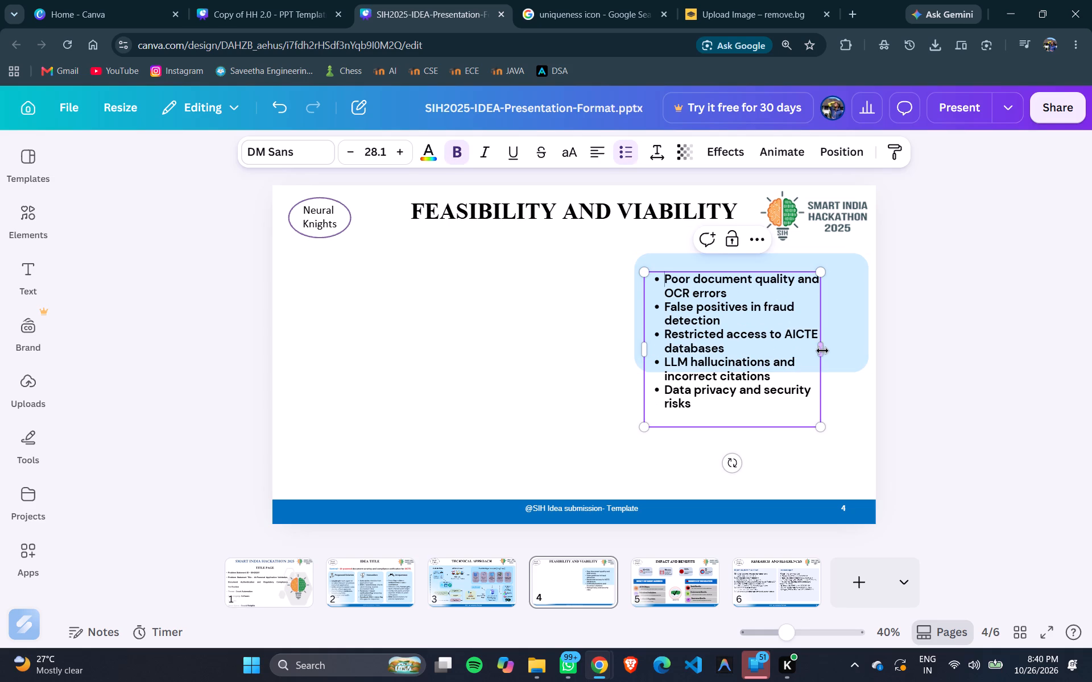
# Widen the challenges text box to the blue card's right edge.
pyautogui.moveTo(824, 351); pyautogui.dragTo(871, 348)
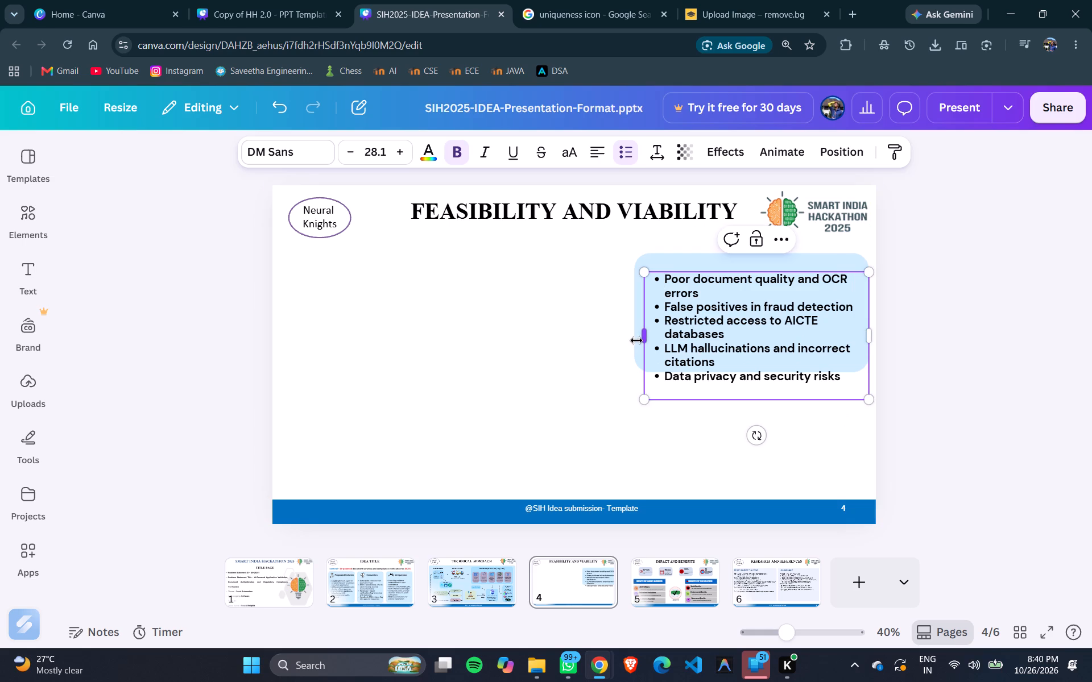
# Remove the bold formatting from all the challenge bullets and reduce their font size by one step.
pyautogui.click(665, 337)
pyautogui.hotkey('ctrl', 'a')
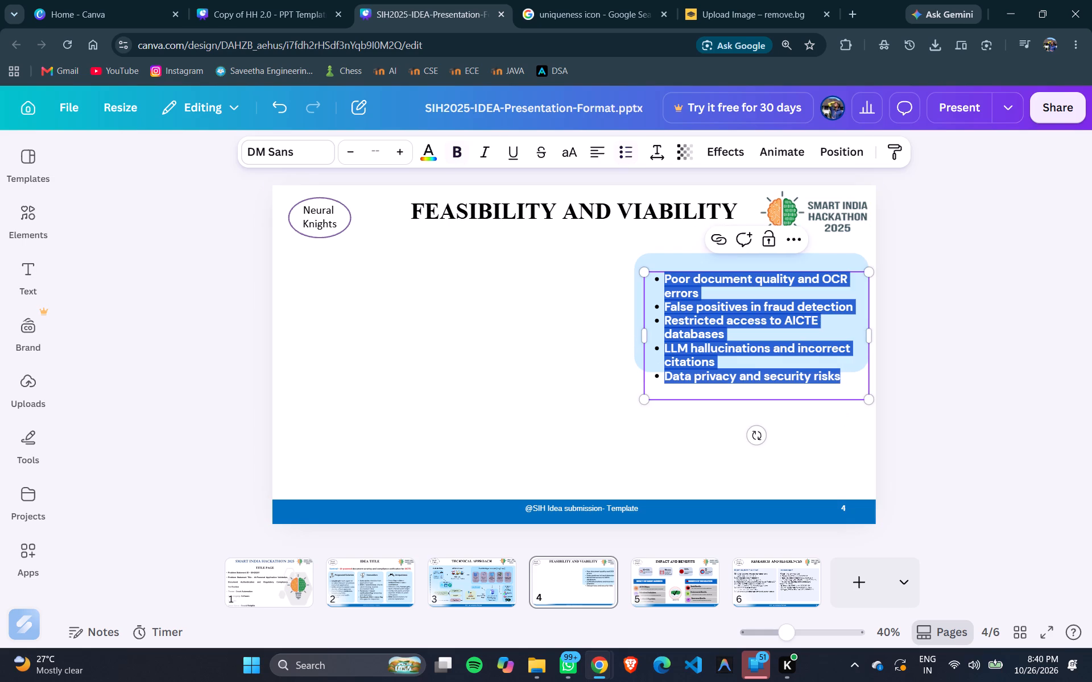
pyautogui.hotkey('ctrl', 'b')
pyautogui.hotkey('ctrl', 'b')
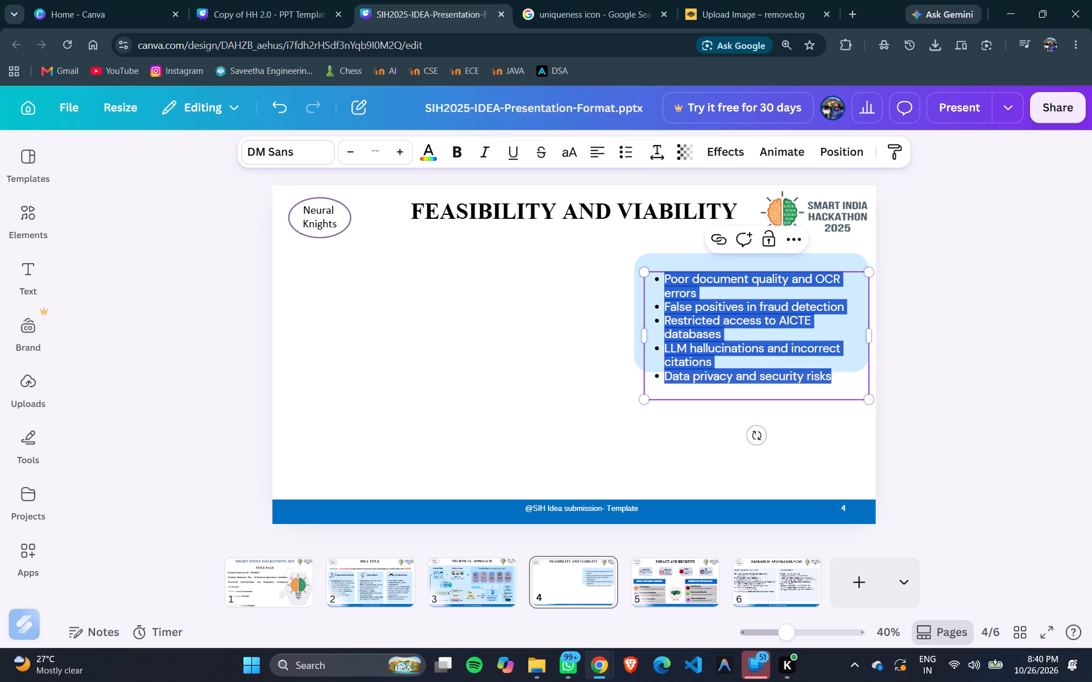
pyautogui.click(351, 152)
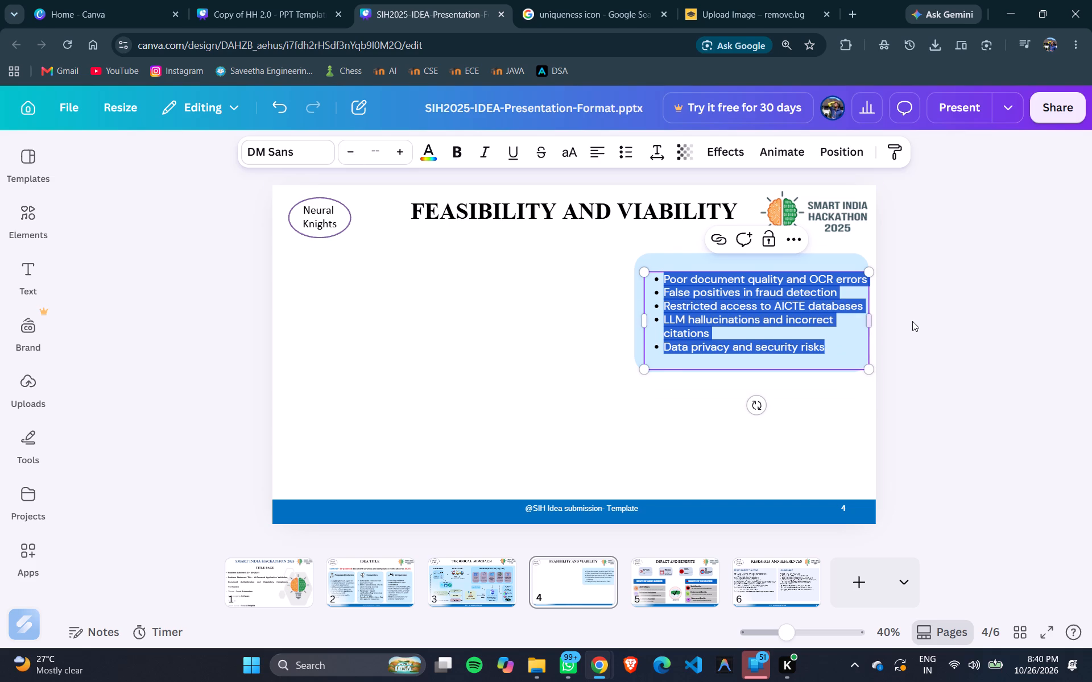
# Move the challenges text box slightly down and left inside the blue card, leaving room above it for a heading.
pyautogui.click(912, 321)
pyautogui.moveTo(833, 332); pyautogui.dragTo(831, 346)
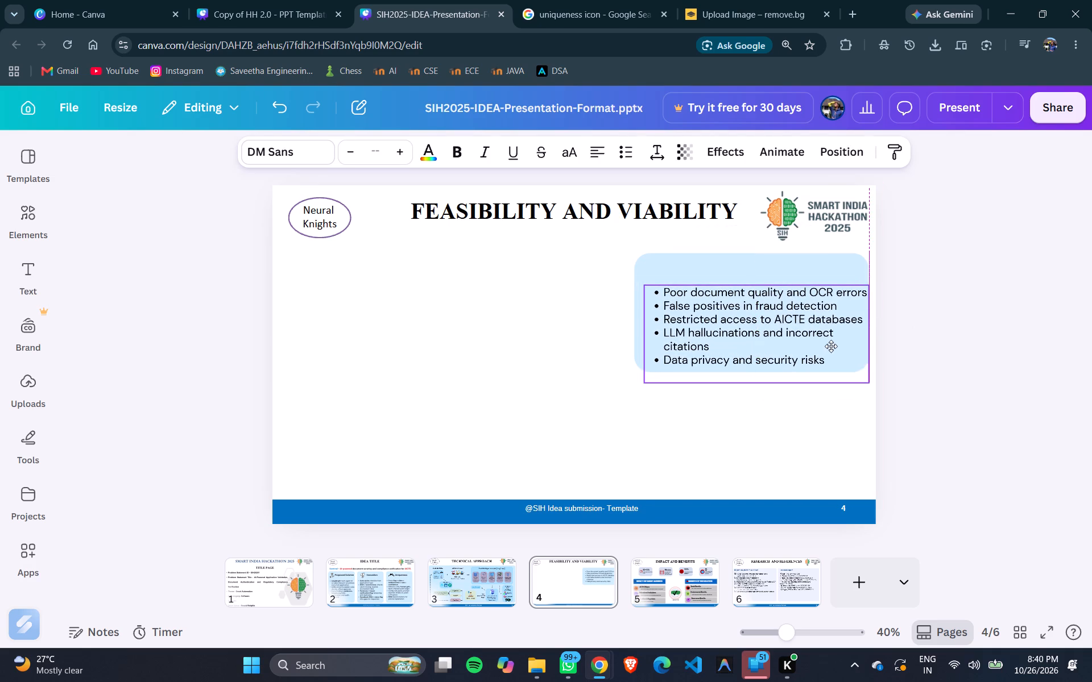
pyautogui.moveTo(831, 346); pyautogui.dragTo(831, 343)
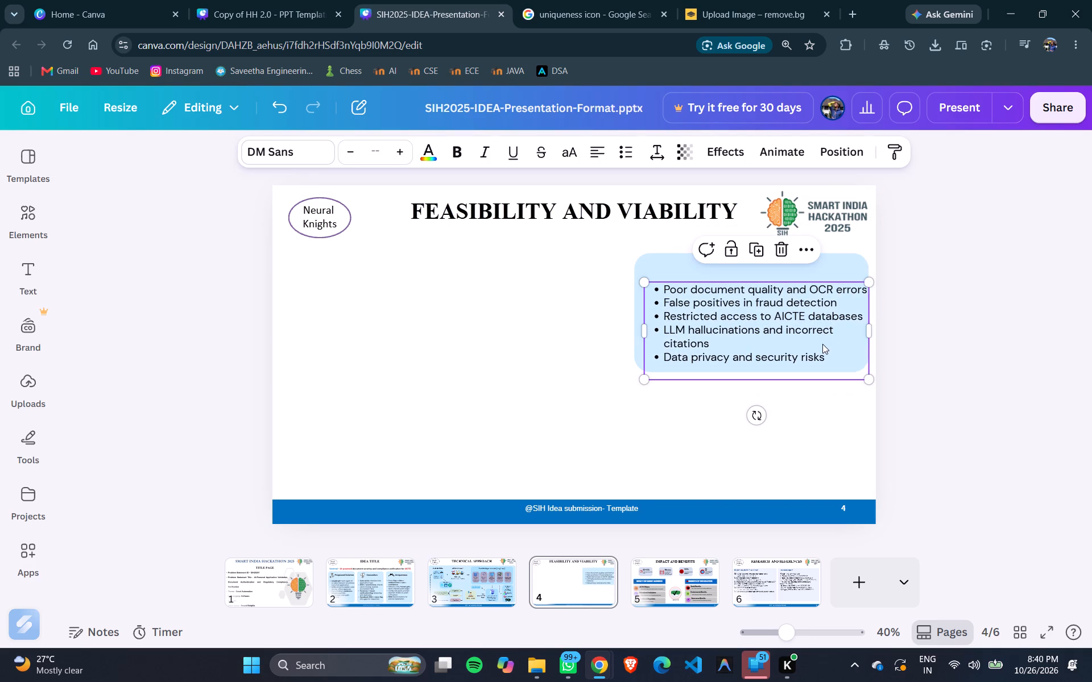
pyautogui.press('Left')
pyautogui.press('Left')
pyautogui.press('Left')
pyautogui.press('Left')
pyautogui.press('Left')
pyautogui.press('Left')
pyautogui.press('Left')
pyautogui.press('Left')
pyautogui.press('Left')
pyautogui.press('Left')
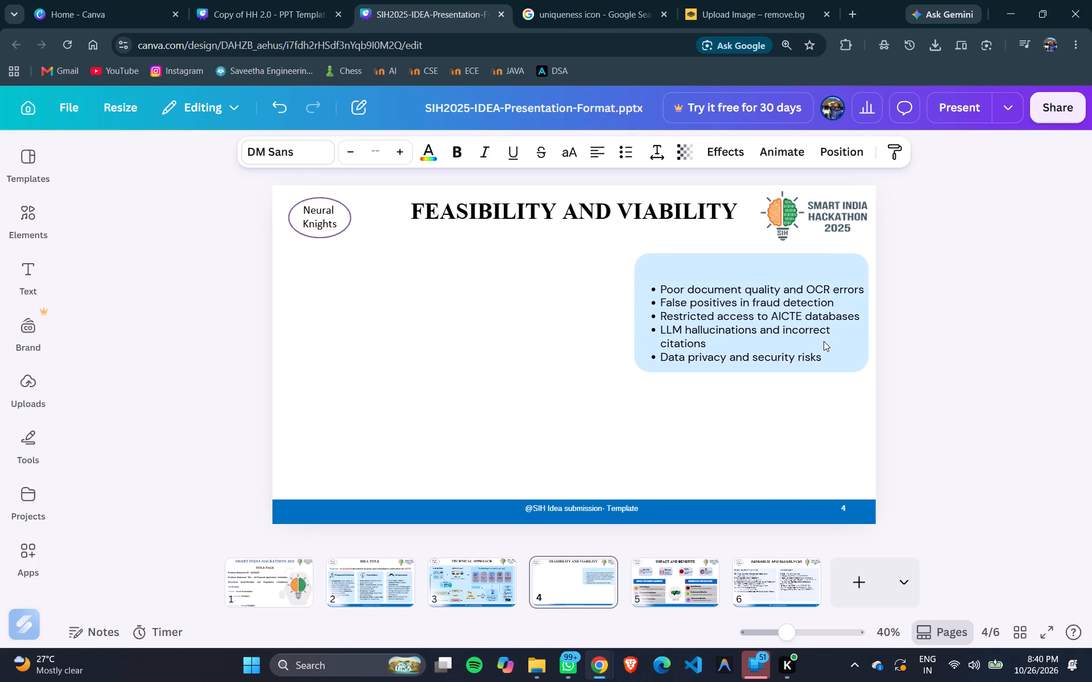
pyautogui.press('Left')
pyautogui.press('Left')
pyautogui.press('Left')
pyautogui.press('Left')
pyautogui.press('Left')
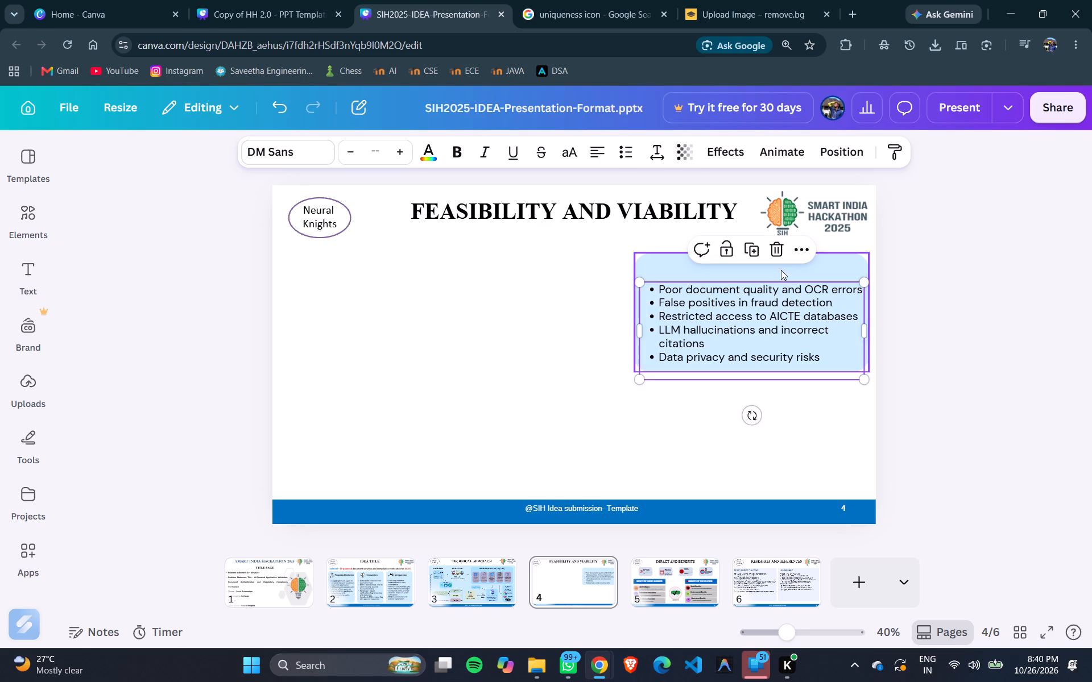
# Extend the blue card's top edge slightly upward.
pyautogui.click(781, 270)
pyautogui.click(758, 256)
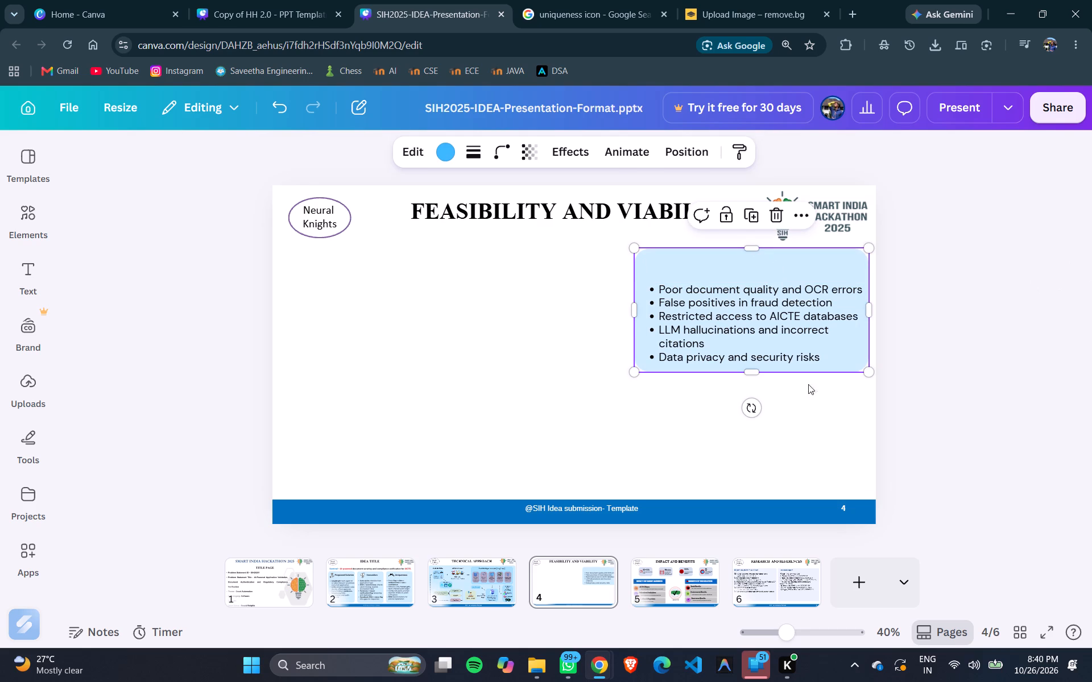
# Copy the "Extraction Layer" heading from the Technical Approach slide and place it at the top of the blue card on the Feasibility and Viability slide.
pyautogui.click(497, 593)
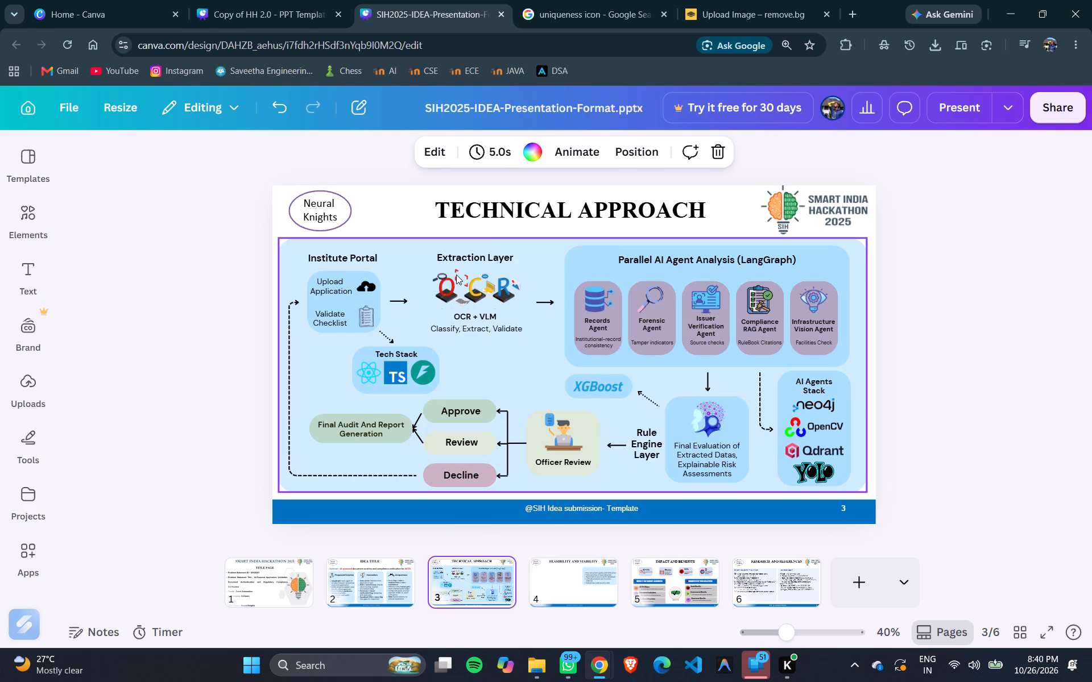
pyautogui.click(458, 257)
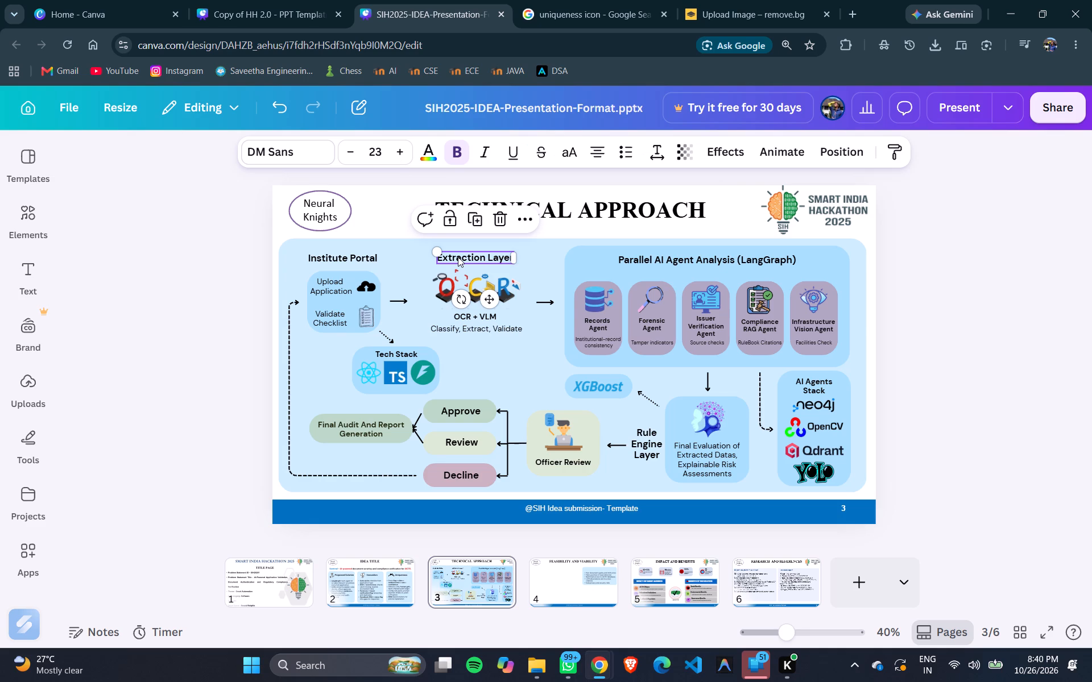
pyautogui.hotkey('ctrl', 'c')
pyautogui.click(549, 599)
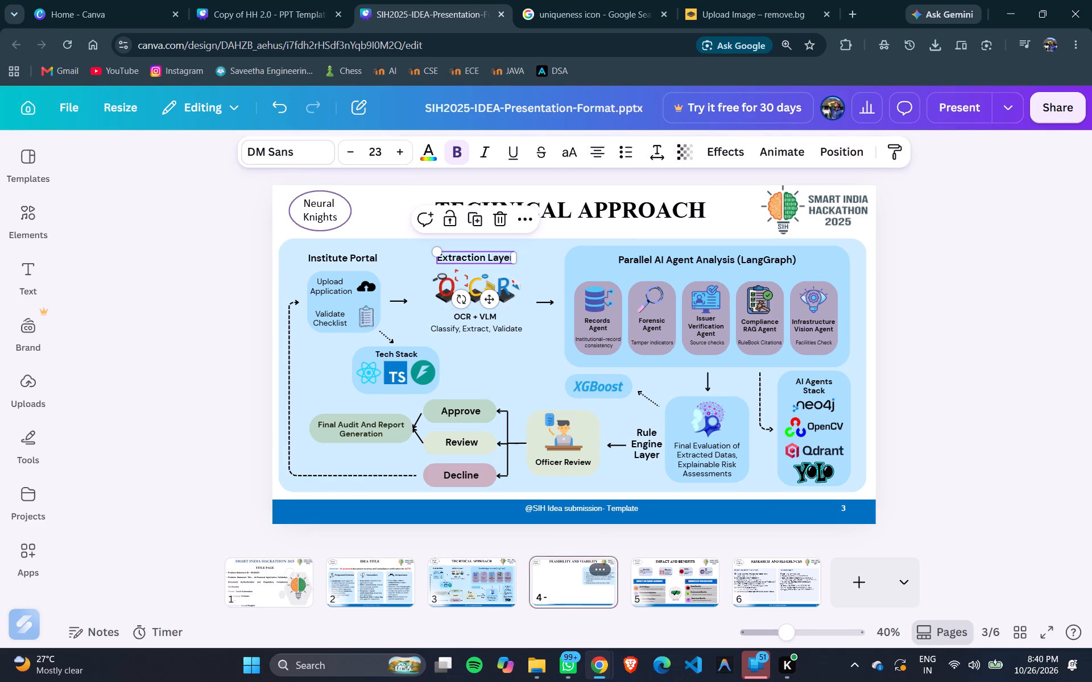
pyautogui.hotkey('ctrl', 'v')
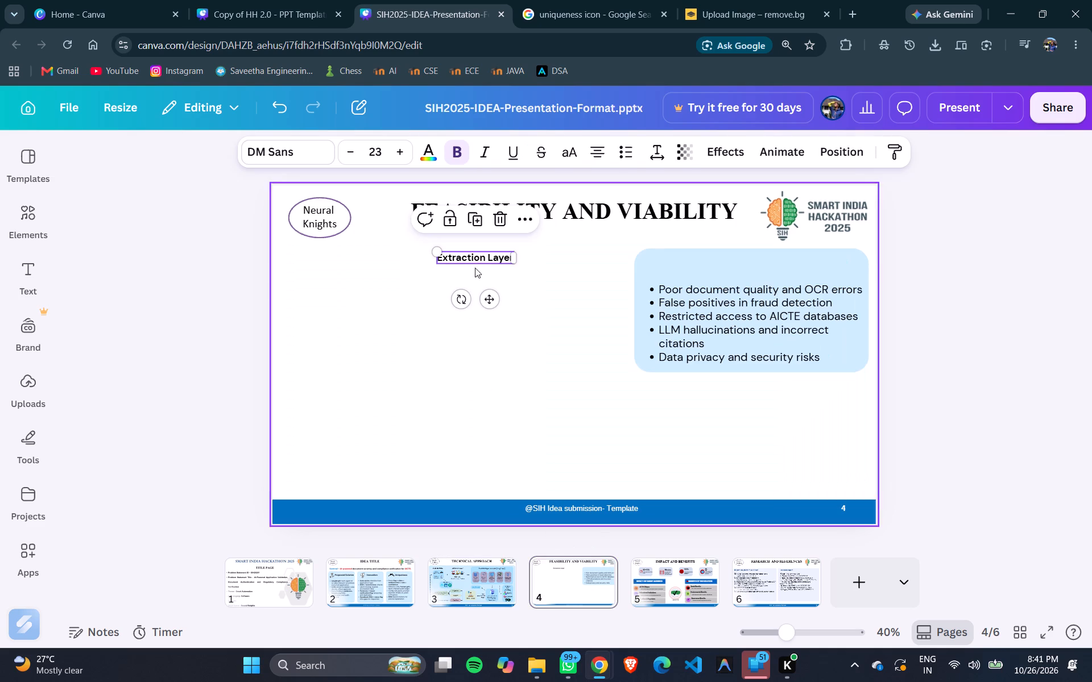
pyautogui.moveTo(476, 256); pyautogui.dragTo(763, 262)
pyautogui.tripleClick(763, 262)
pyautogui.hotkey('alt', 'Tab')
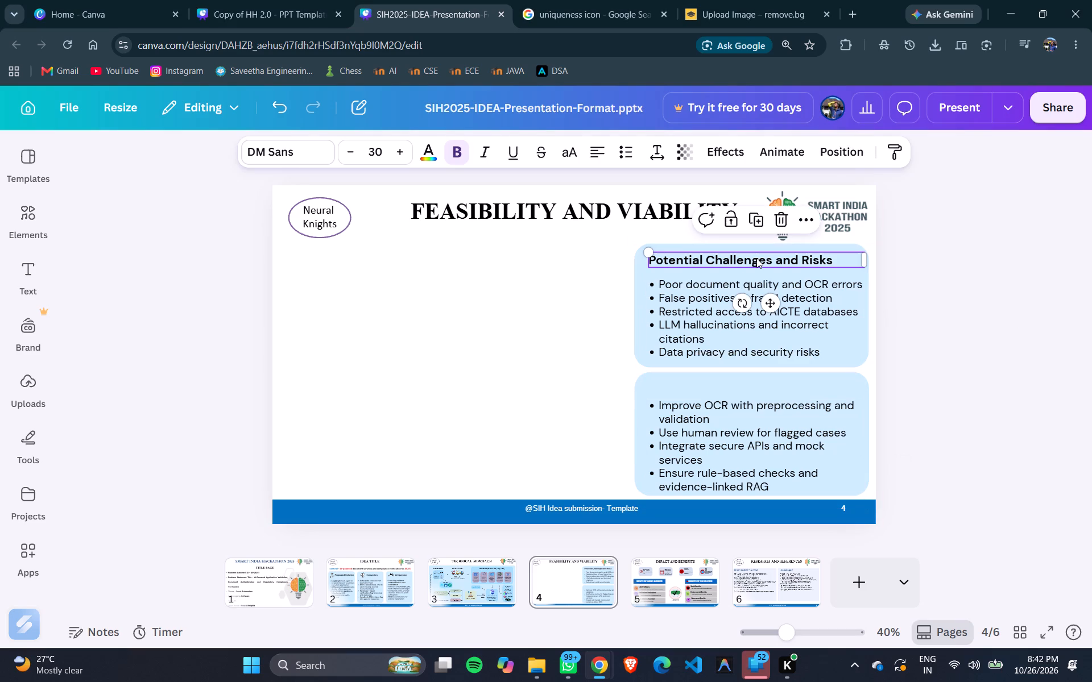
pyautogui.click(599, 145)
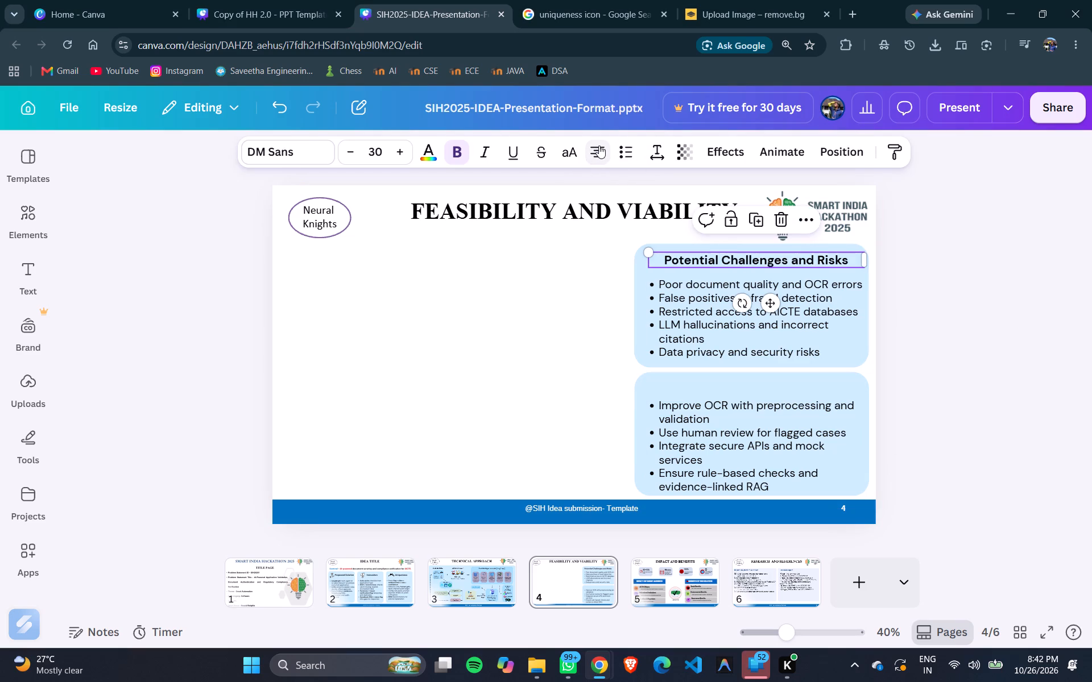
pyautogui.press('Left')
pyautogui.press('Left')
pyautogui.press('Left')
pyautogui.press('Left')
pyautogui.press('Left')
pyautogui.press('Left')
pyautogui.press('Left')
pyautogui.press('Left')
pyautogui.press('Left')
pyautogui.press('Left')
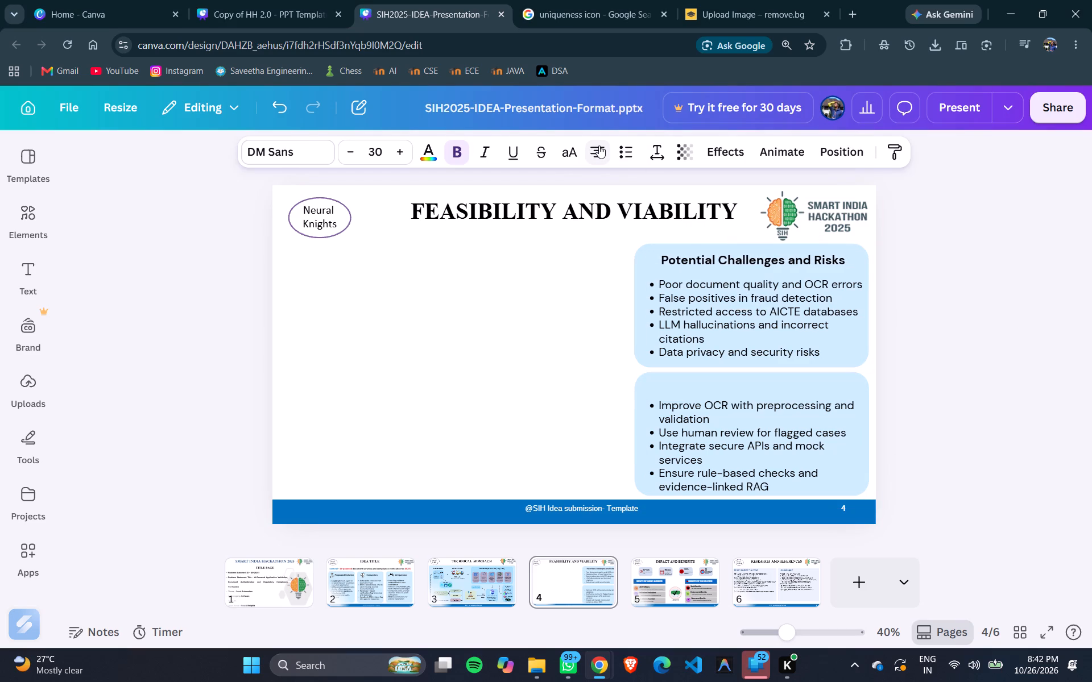
pyautogui.press('Left')
pyautogui.press('Left')
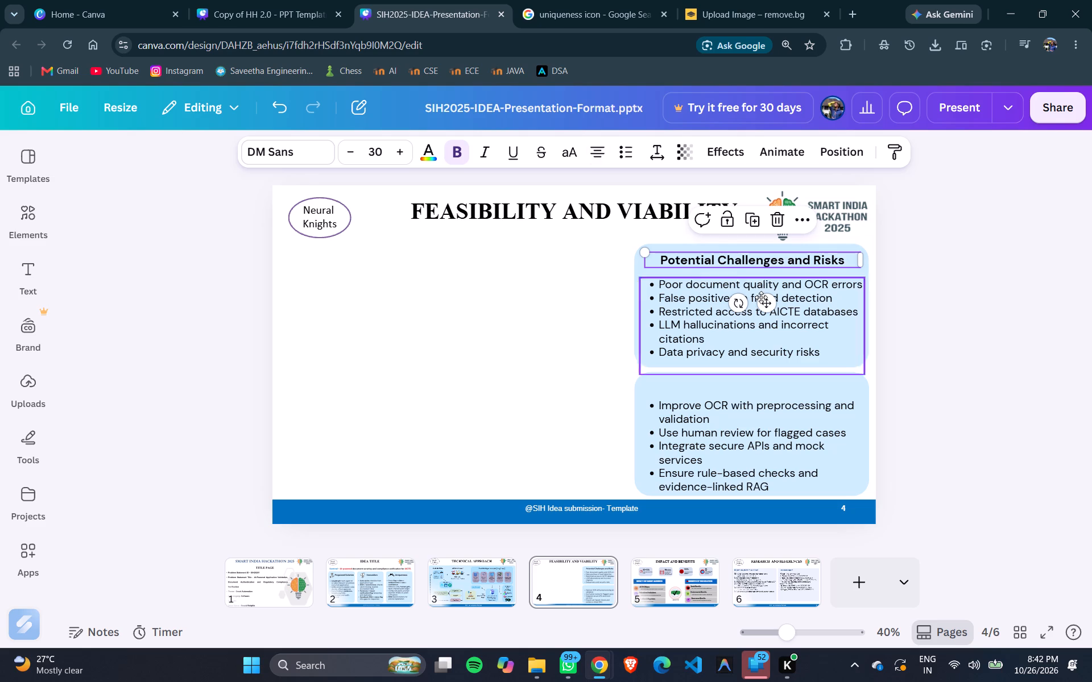
# Duplicate the "Potential Challenges and Risks" heading and place the copy centered at the top of the lower card.
pyautogui.hotkey('ctrl', 'd')
pyautogui.moveTo(748, 265); pyautogui.dragTo(748, 295)
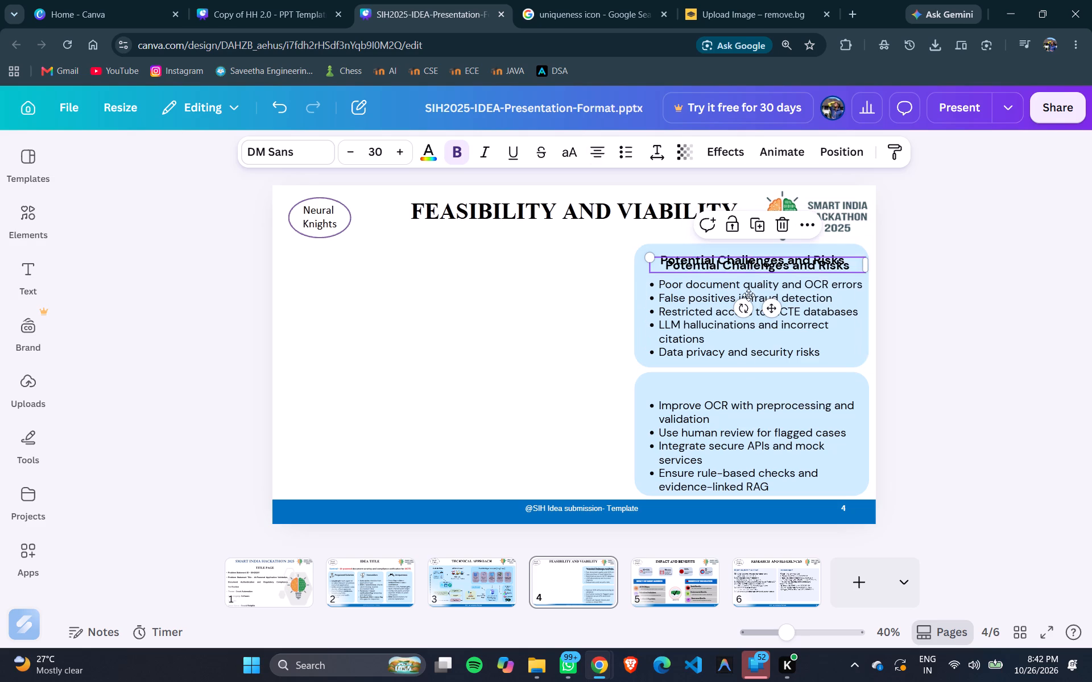
pyautogui.moveTo(748, 295); pyautogui.dragTo(744, 388)
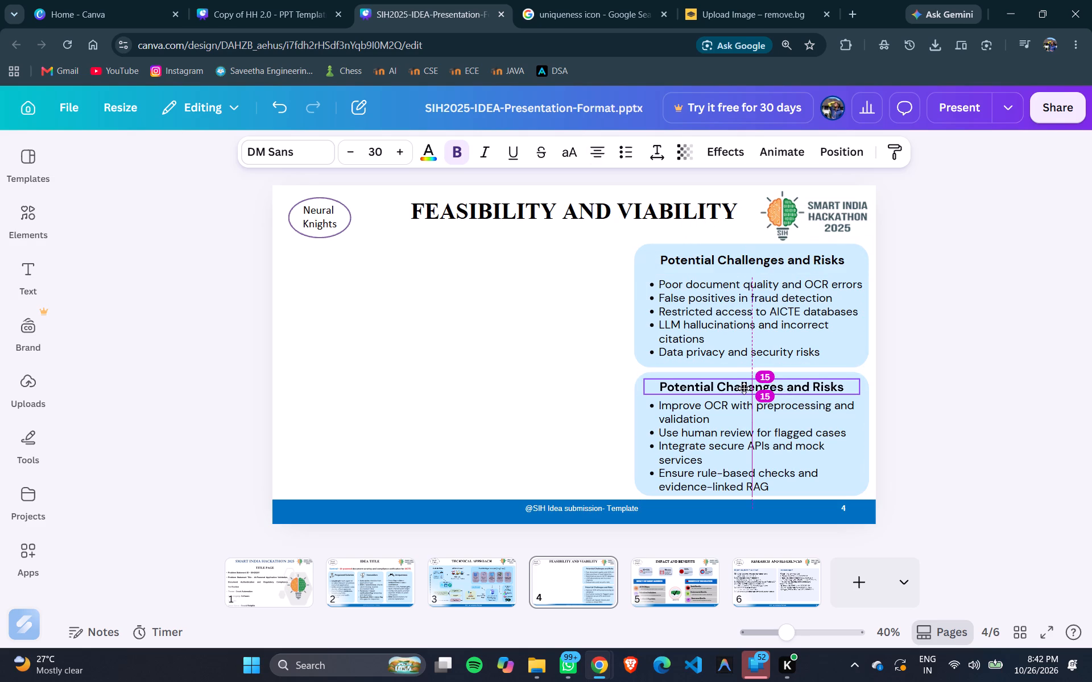
pyautogui.moveTo(744, 388); pyautogui.dragTo(741, 386)
pyautogui.press('Left')
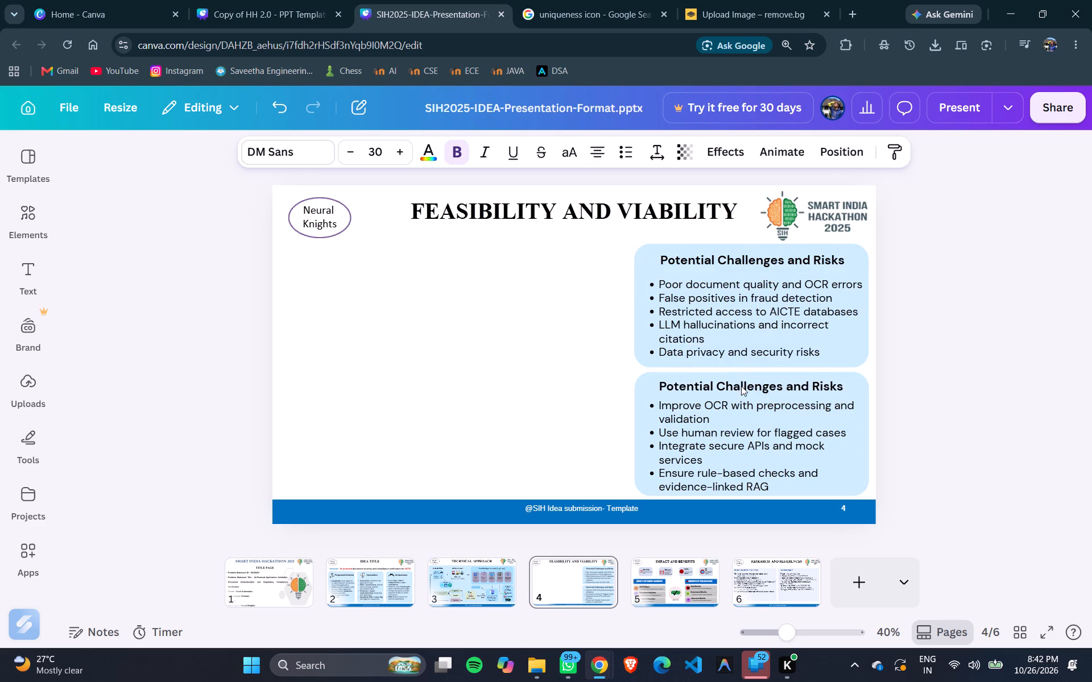
pyautogui.press('Left')
pyautogui.press('Up')
pyautogui.press('Down')
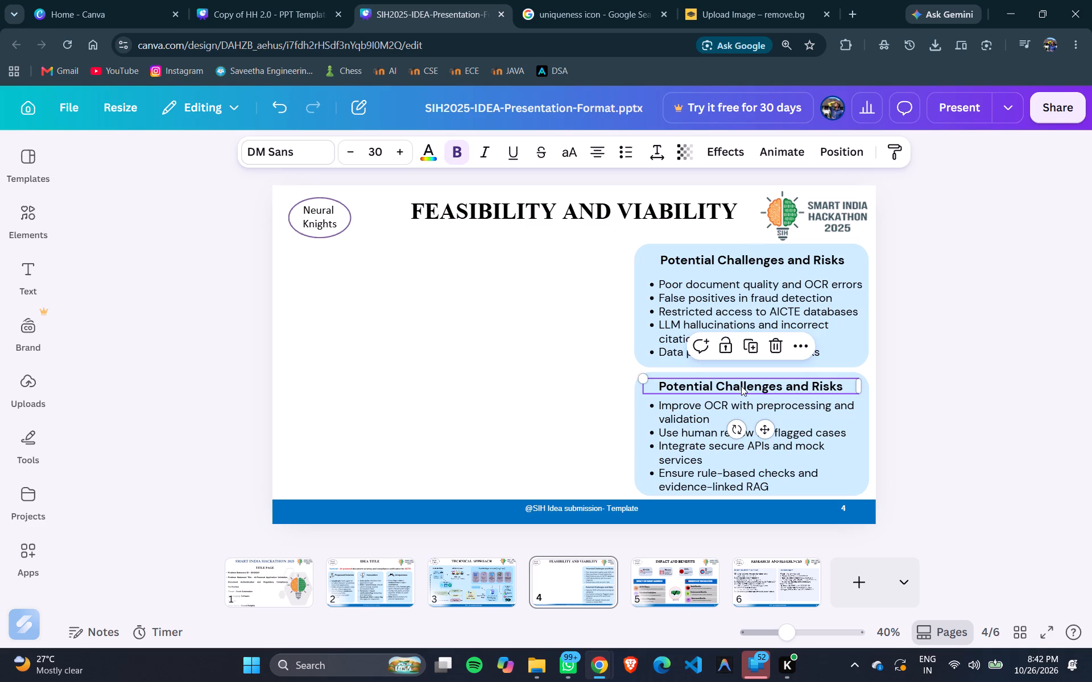
# Replace the lower card's heading text with the copied "Strategies to Overcome Challenges".
pyautogui.tripleClick(739, 386)
pyautogui.hotkey('ctrl', 'v')
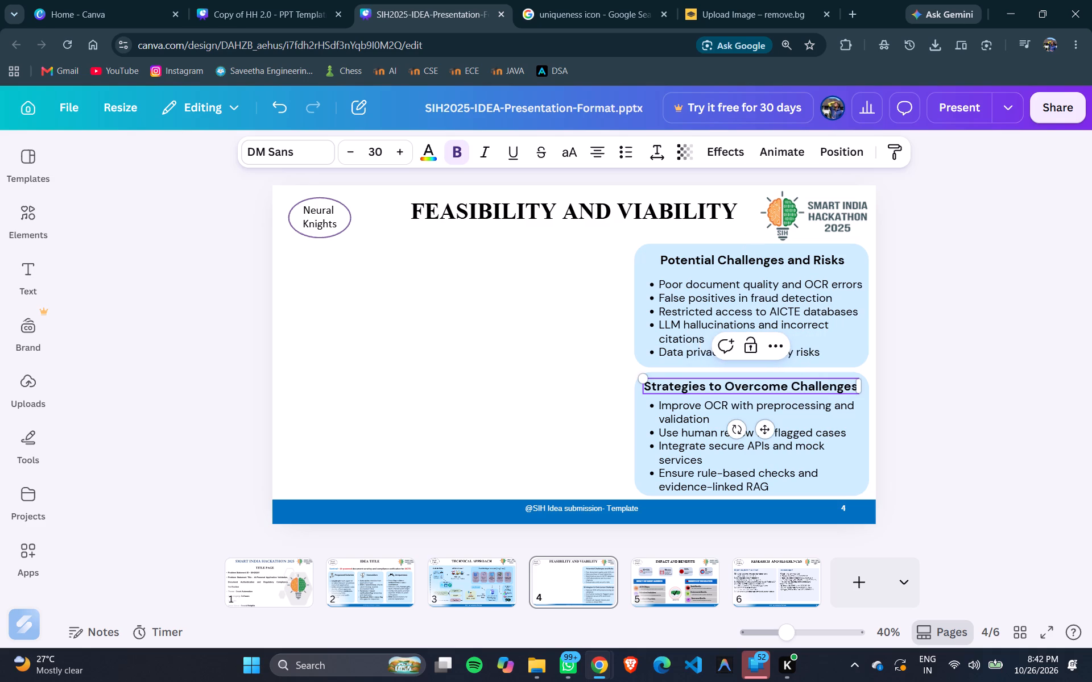
pyautogui.press('Right')
pyautogui.press('Right')
pyautogui.press('Right')
pyautogui.press('Right')
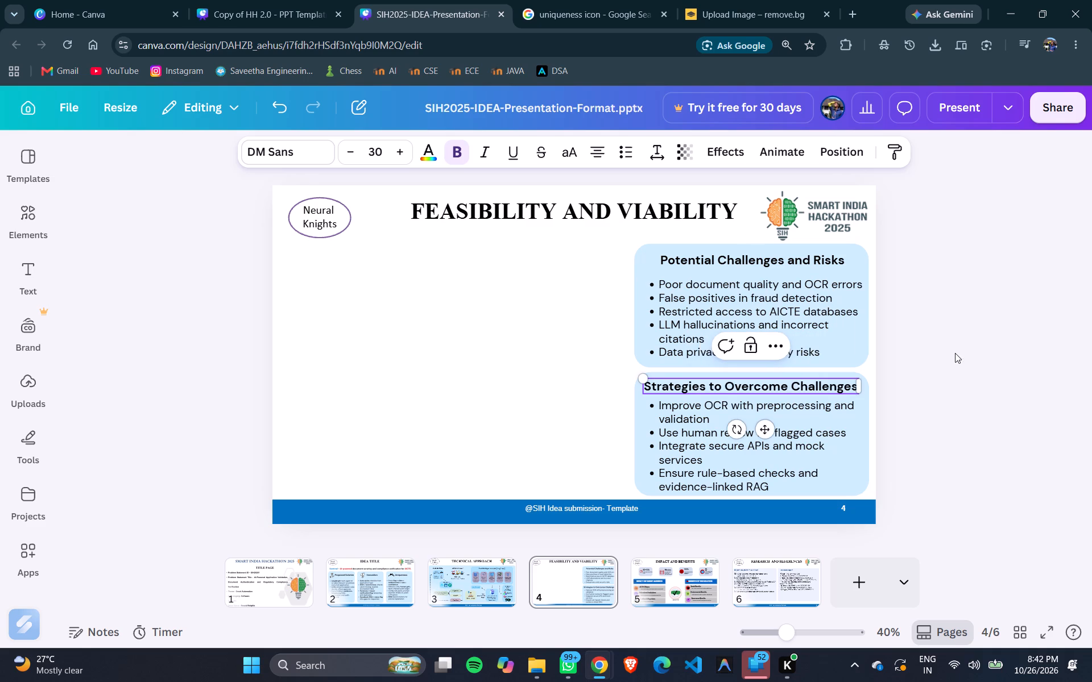
pyautogui.click(955, 351)
# Switch to the AICTE Sentinel Proposal chat in ChatGPT.
pyautogui.hotkey('alt', 'Tab')
pyautogui.hotkey('alt', 'Tab')
pyautogui.scroll(-3, 748, 347)
pyautogui.hotkey('alt', 'Tab')
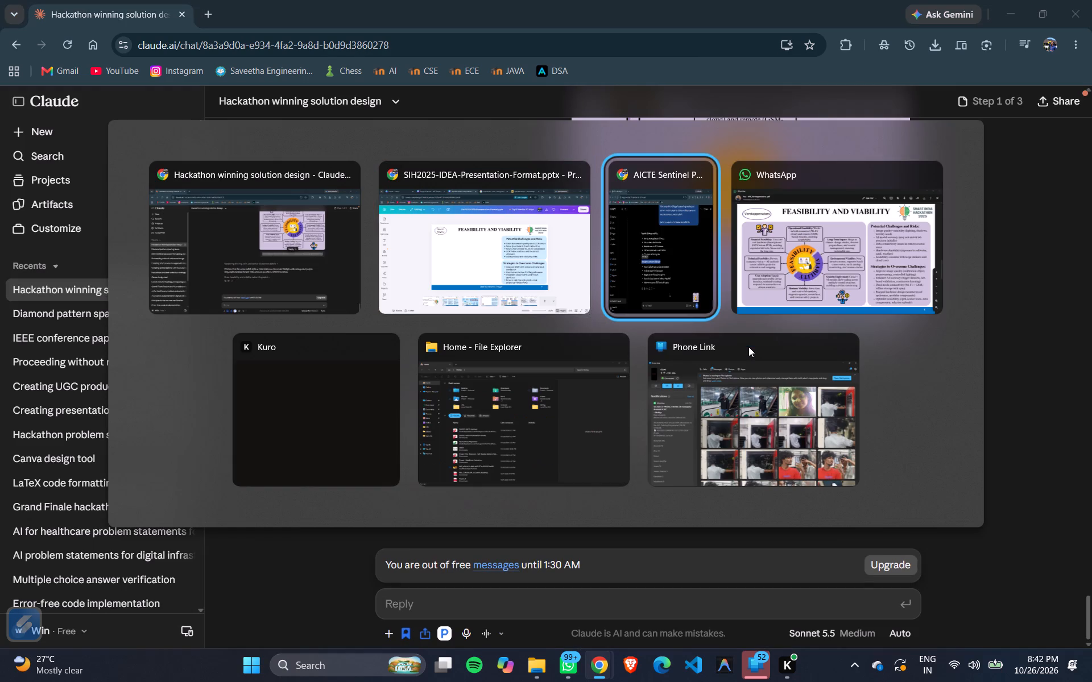
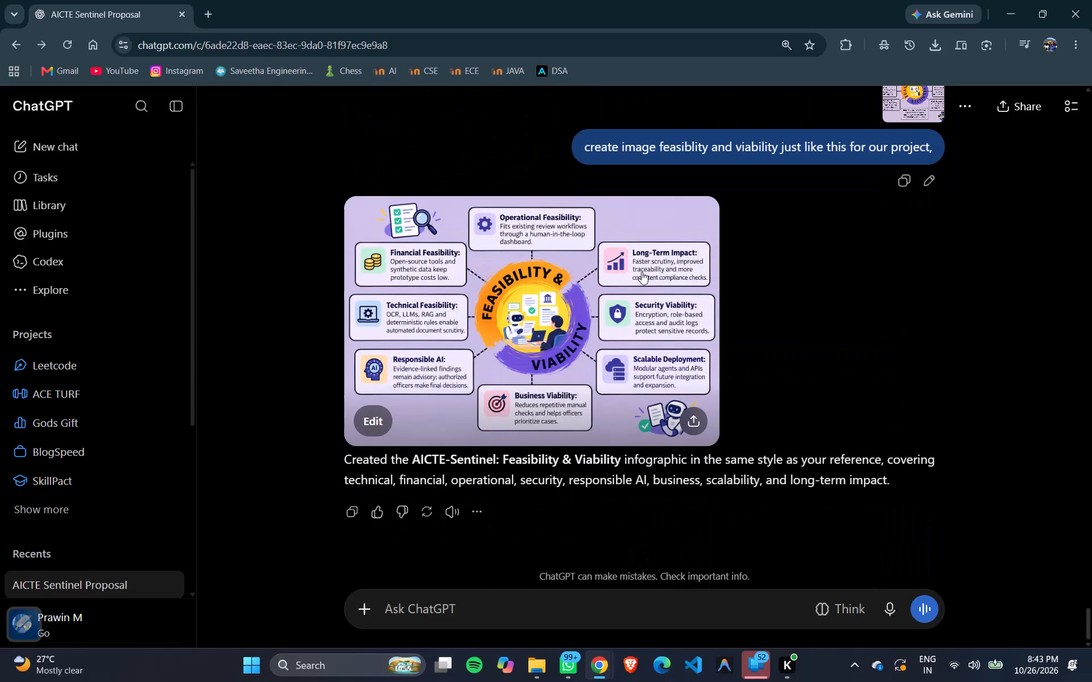
# Open the generated Feasibility & Viability infographic in the chat and download it.
pyautogui.click(527, 269)
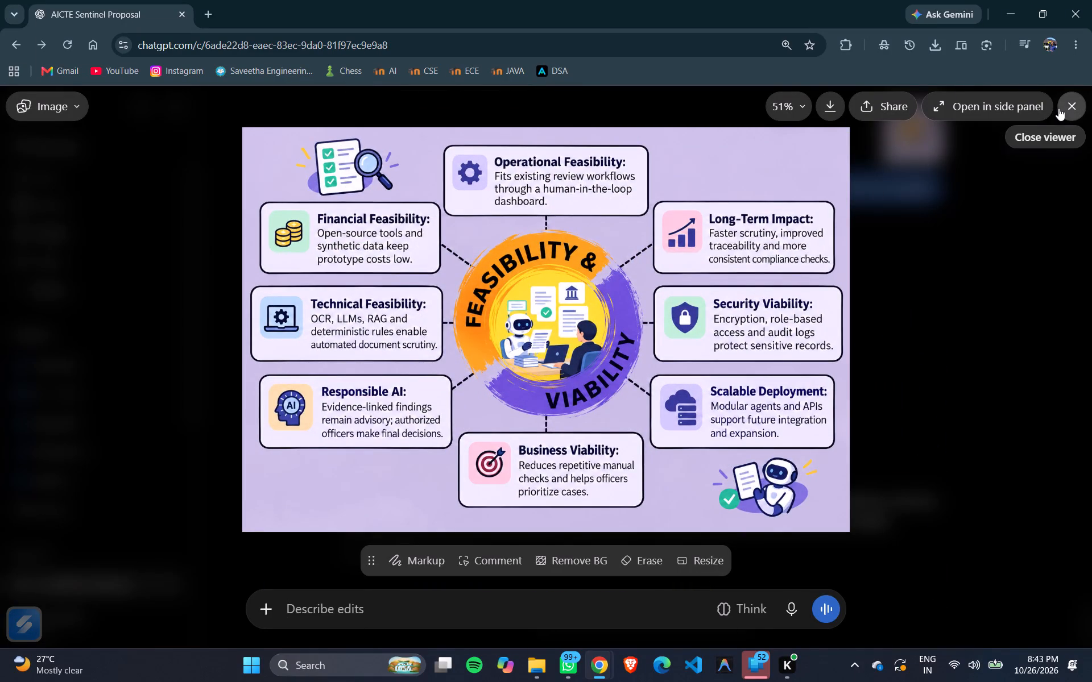
pyautogui.click(839, 105)
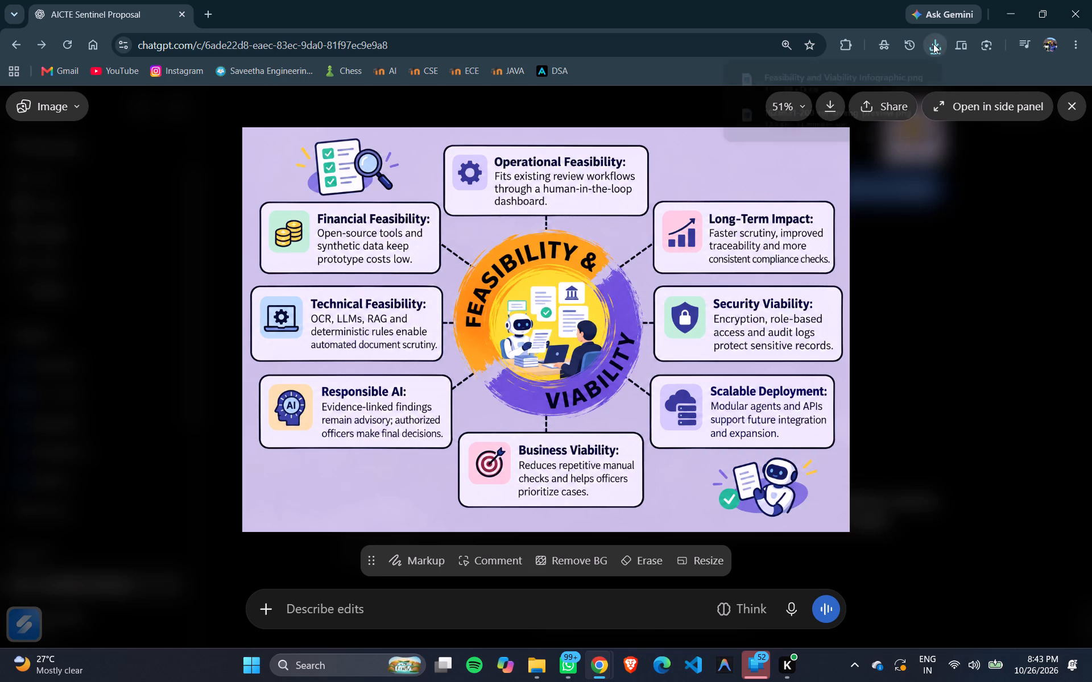
# Insert the downloaded infographic into slide 4 of the Canva presentation, in the blank area beside the two text cards.
pyautogui.moveTo(824, 81); pyautogui.dragTo(737, 356)
pyautogui.hotkey('alt', 'Tab')
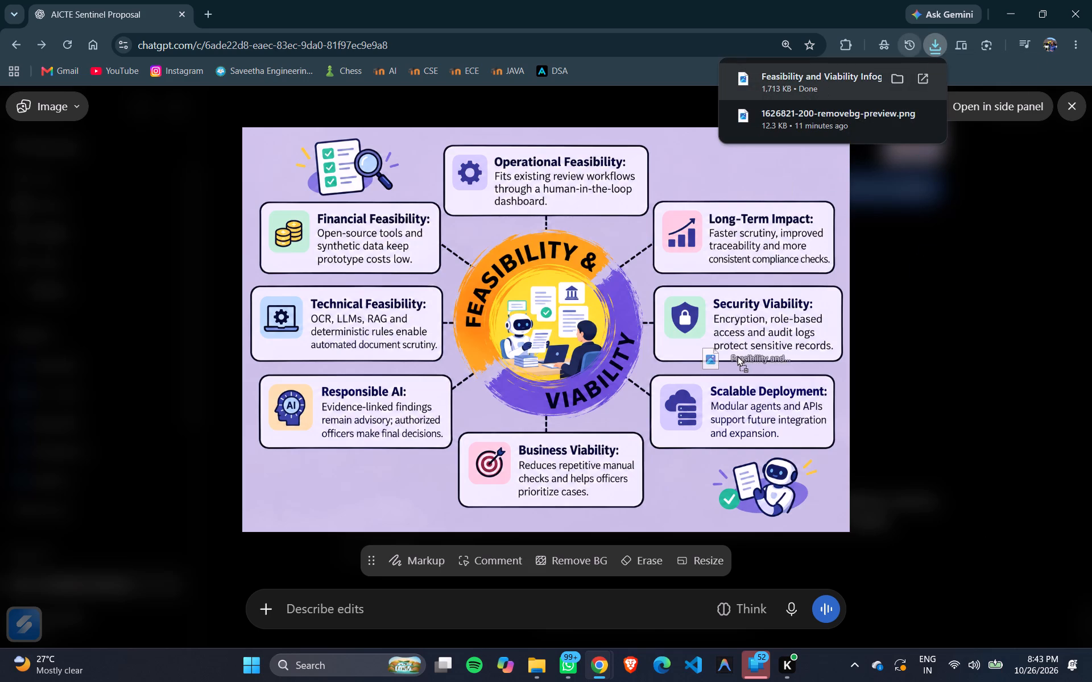
pyautogui.moveTo(737, 356); pyautogui.dragTo(436, 343)
pyautogui.hotkey('alt', 'Tab')
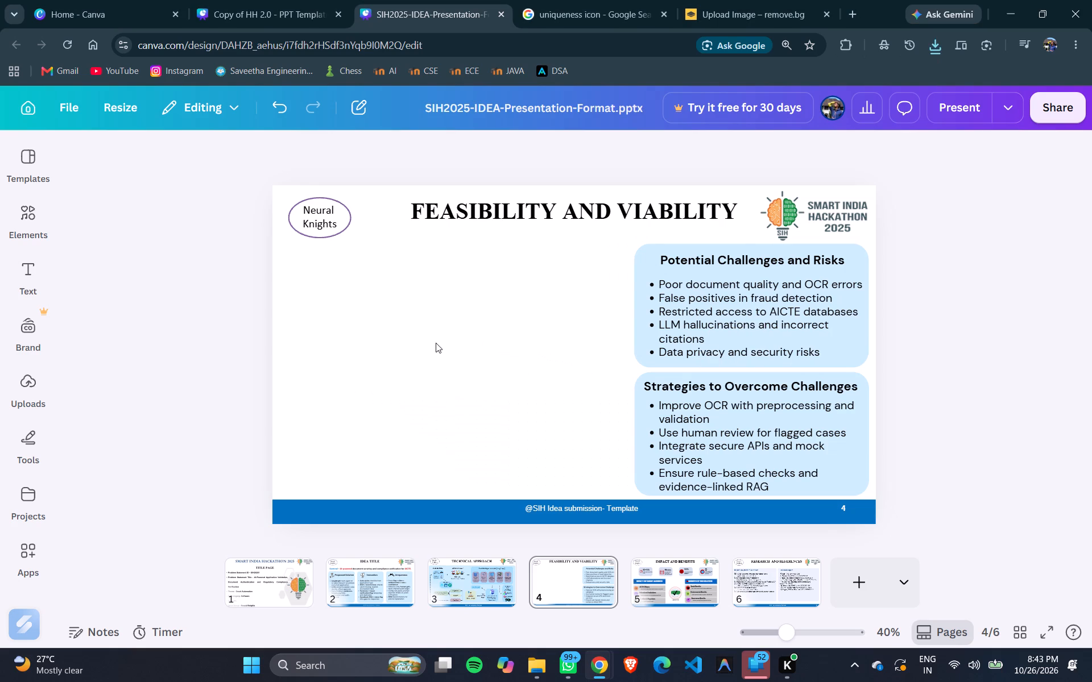
pyautogui.moveTo(537, 331); pyautogui.dragTo(417, 342)
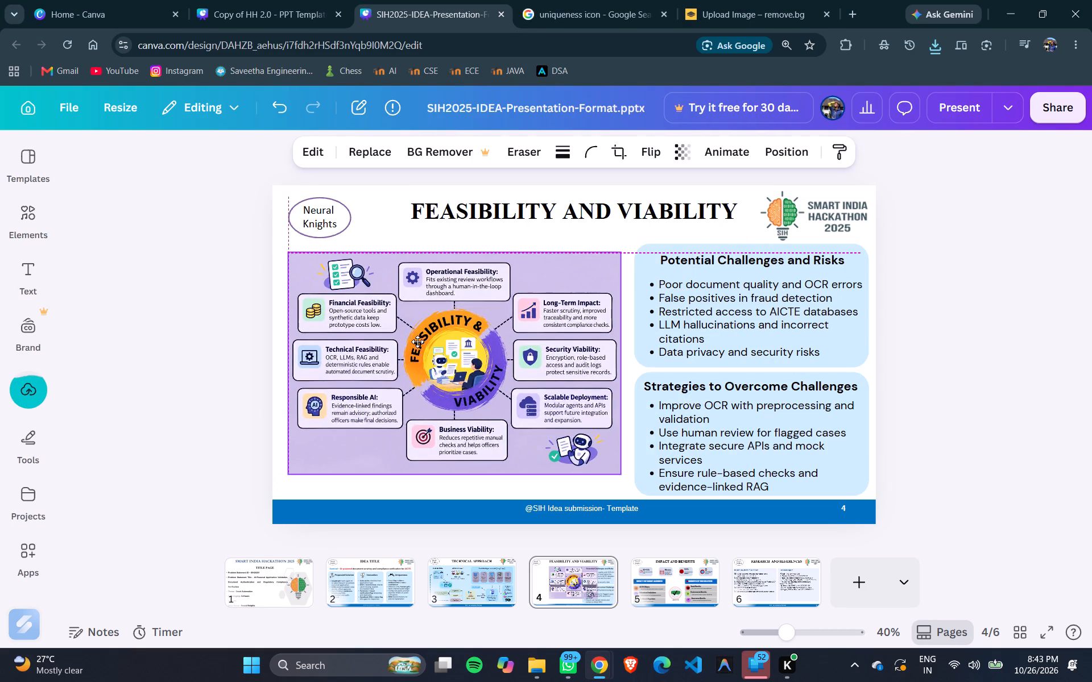
pyautogui.moveTo(417, 342); pyautogui.dragTo(417, 343)
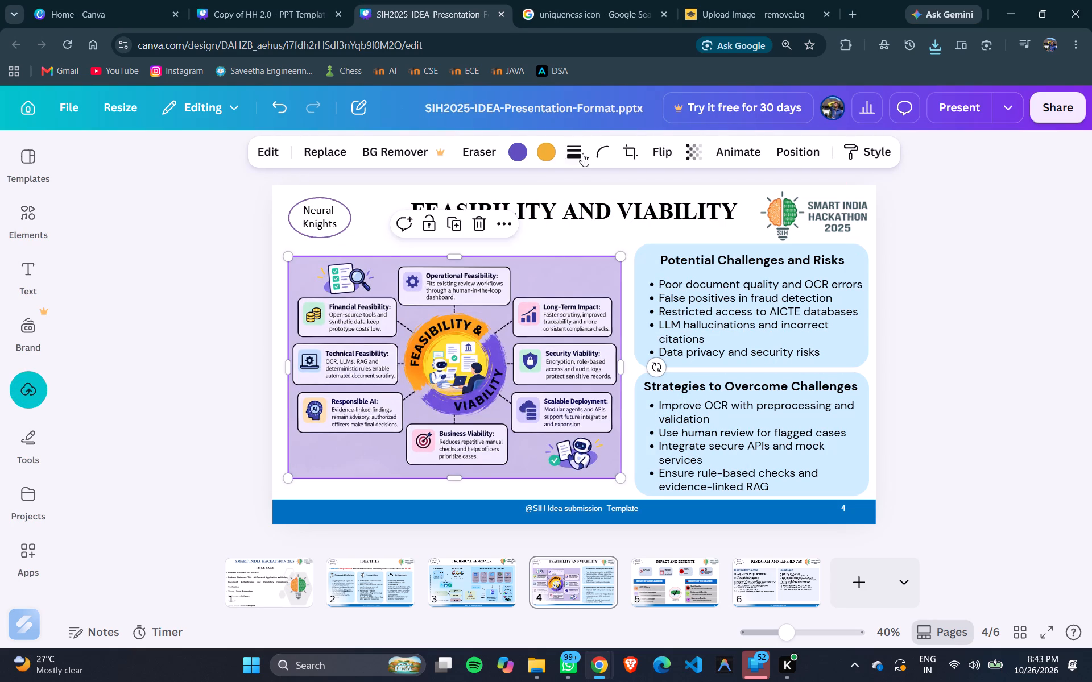
# Set the infographic's corner rounding to 35.
pyautogui.click(605, 154)
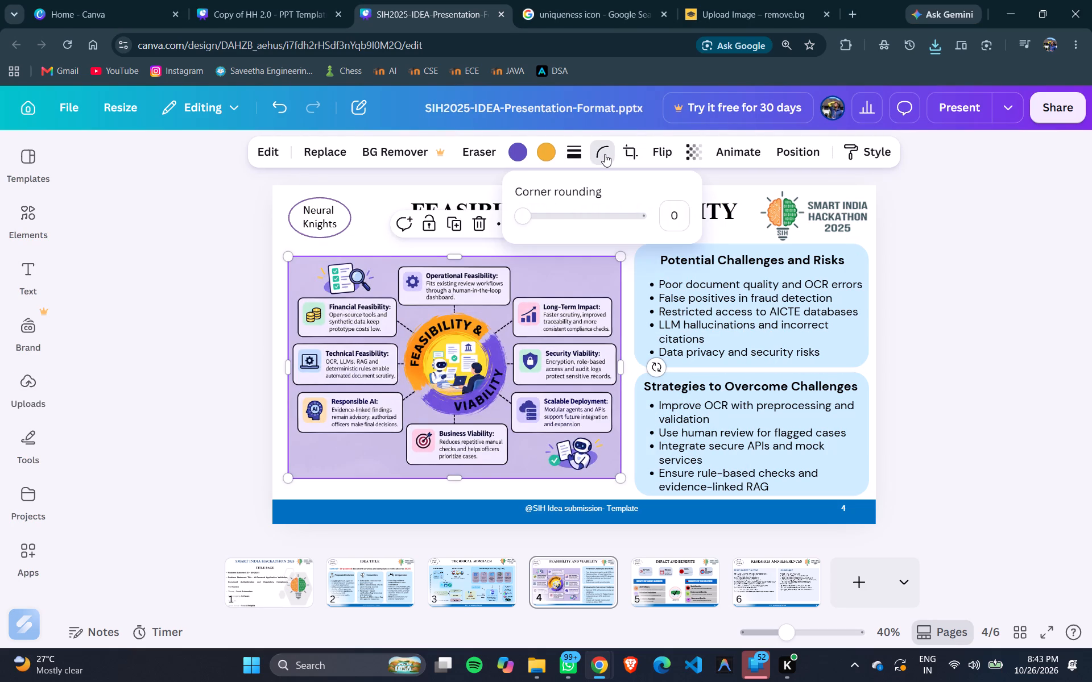
pyautogui.doubleClick(669, 224)
pyautogui.write('35')
pyautogui.press('Return')
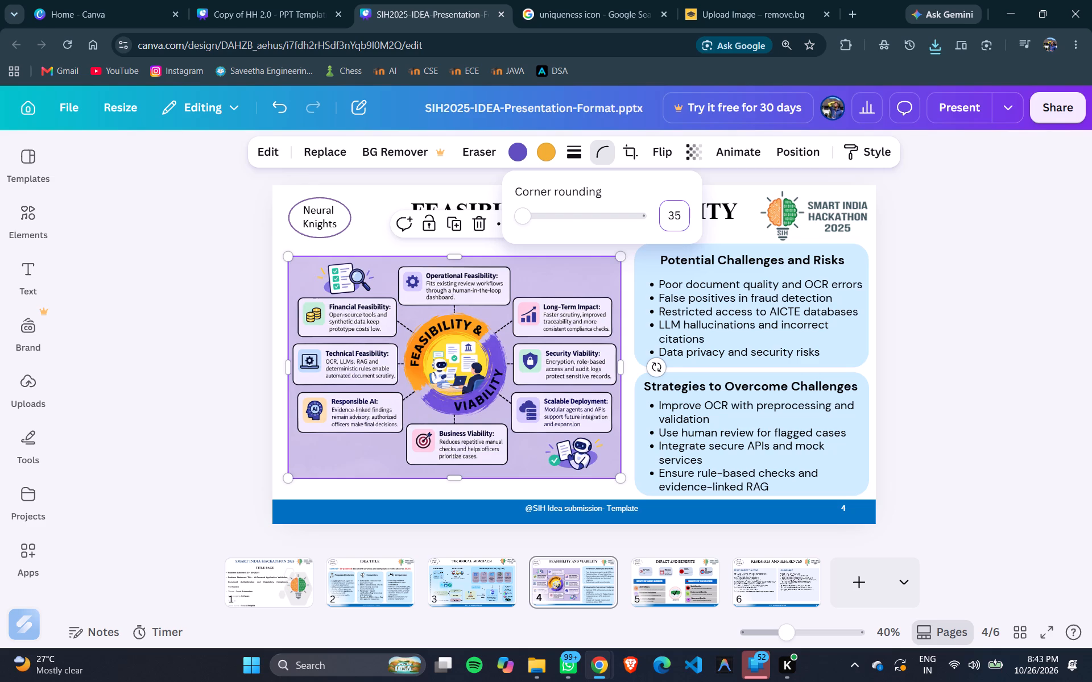
pyautogui.click(254, 300)
# Move the infographic slightly up and closer to the slide's left edge, and enlarge it to fill the space beside the cards.
pyautogui.moveTo(359, 311); pyautogui.dragTo(350, 304)
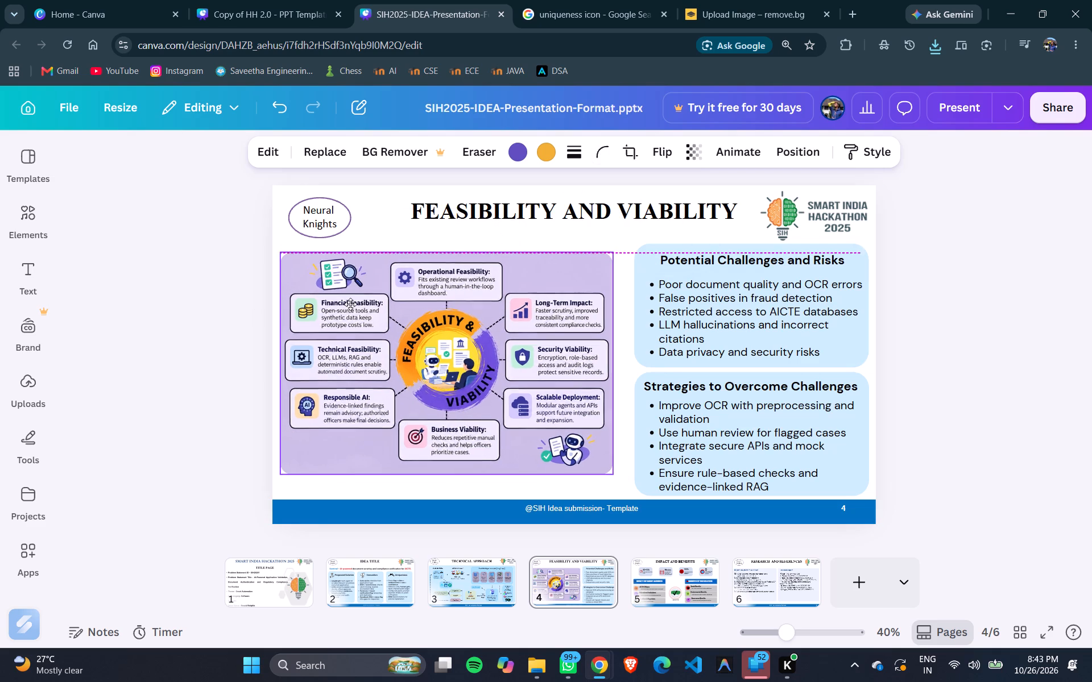
pyautogui.moveTo(350, 304); pyautogui.dragTo(351, 304)
pyautogui.moveTo(610, 470); pyautogui.dragTo(613, 477)
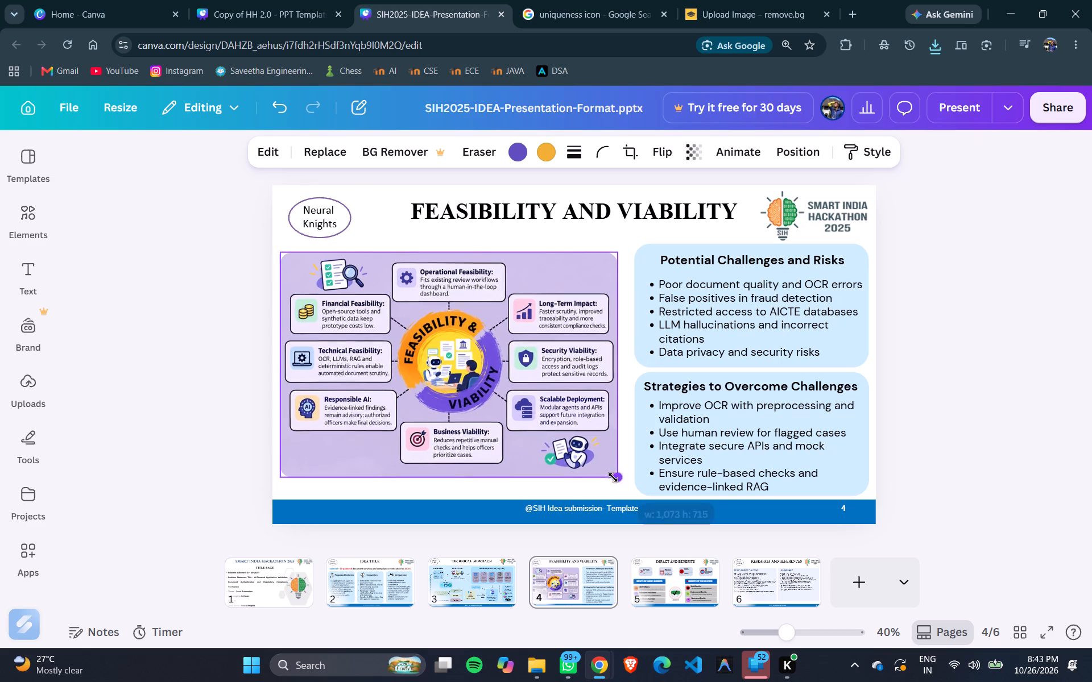
pyautogui.moveTo(613, 477); pyautogui.dragTo(617, 488)
pyautogui.click(965, 407)
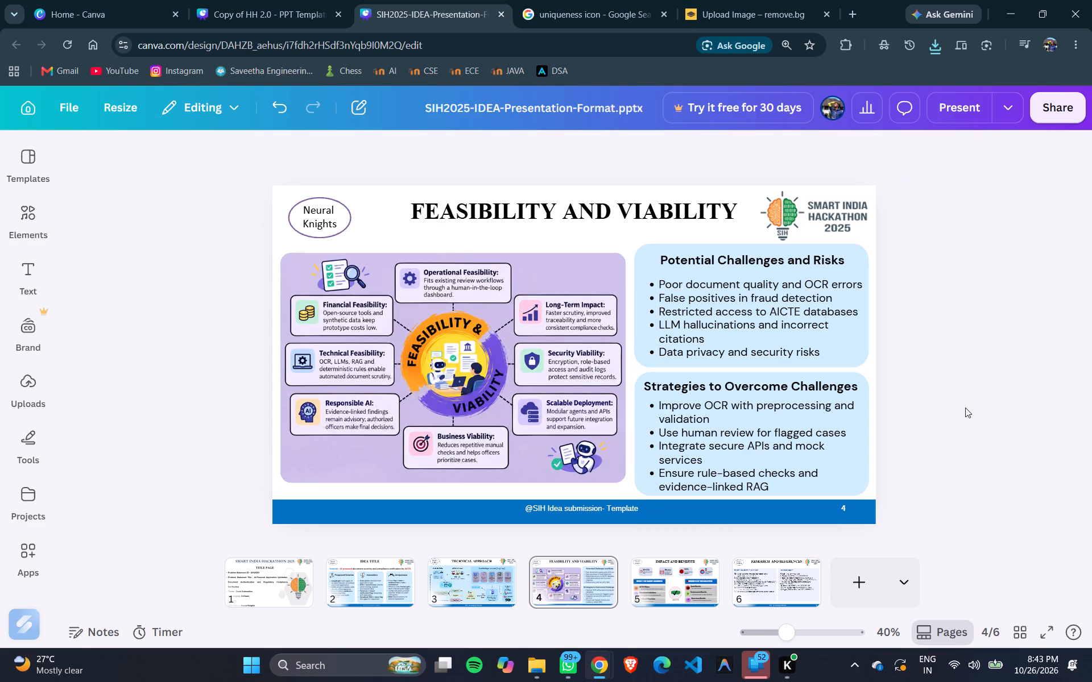
# Present the deck full screen from the Feasibility and Viability slide and review the earlier slides back to the title page.
pyautogui.click(954, 115)
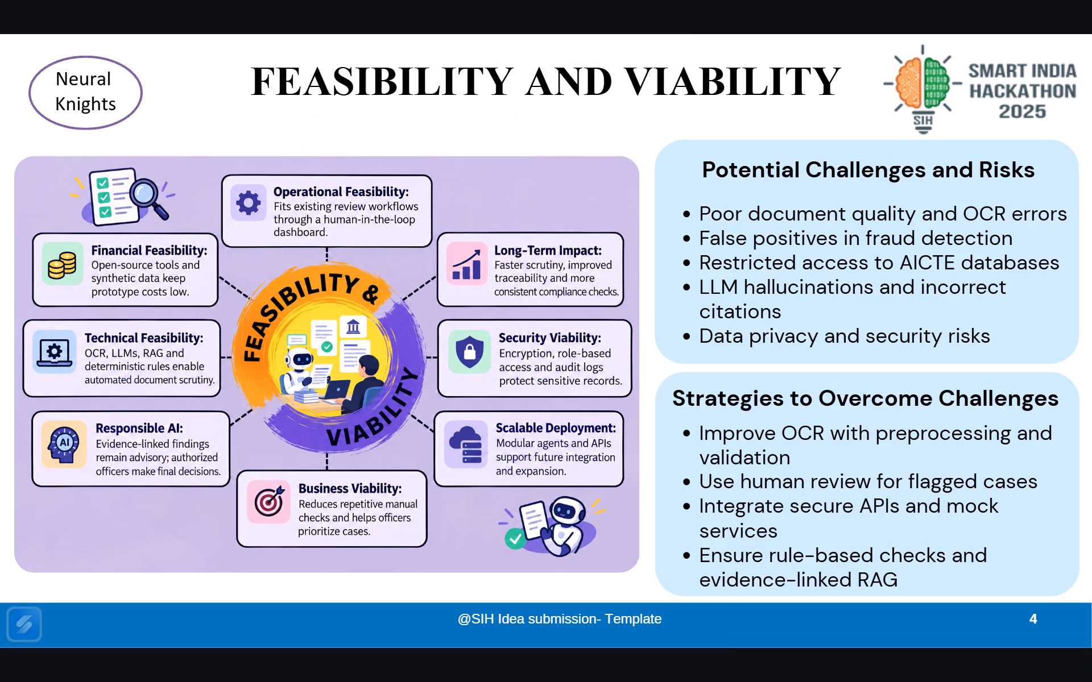
pyautogui.press('Left')
pyautogui.press('Left')
pyautogui.press('Left')
pyautogui.press('Right')
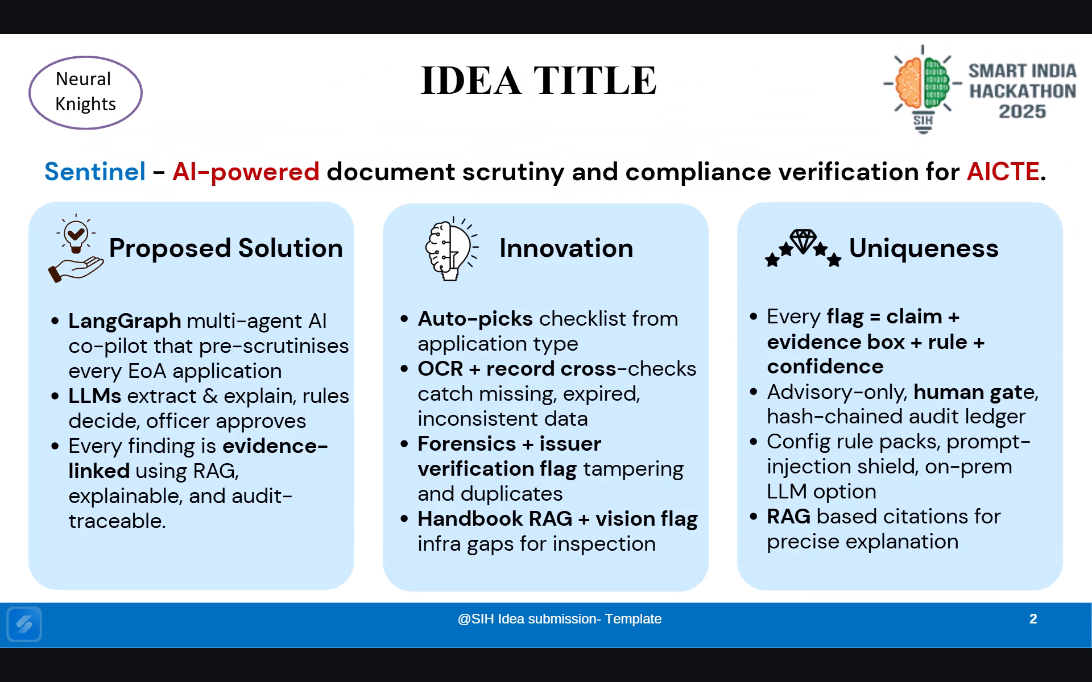
pyautogui.press('Left')
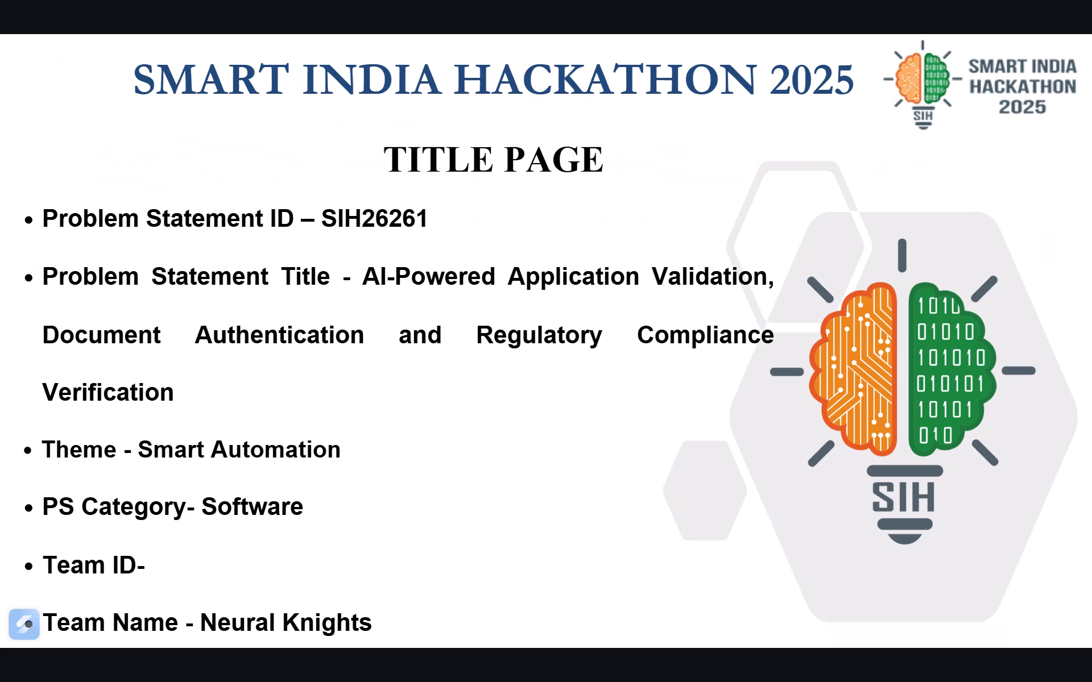
# Review the presented slides forward from the title page to Research and References and back to the title page.
pyautogui.press('Right')
pyautogui.press('Right')
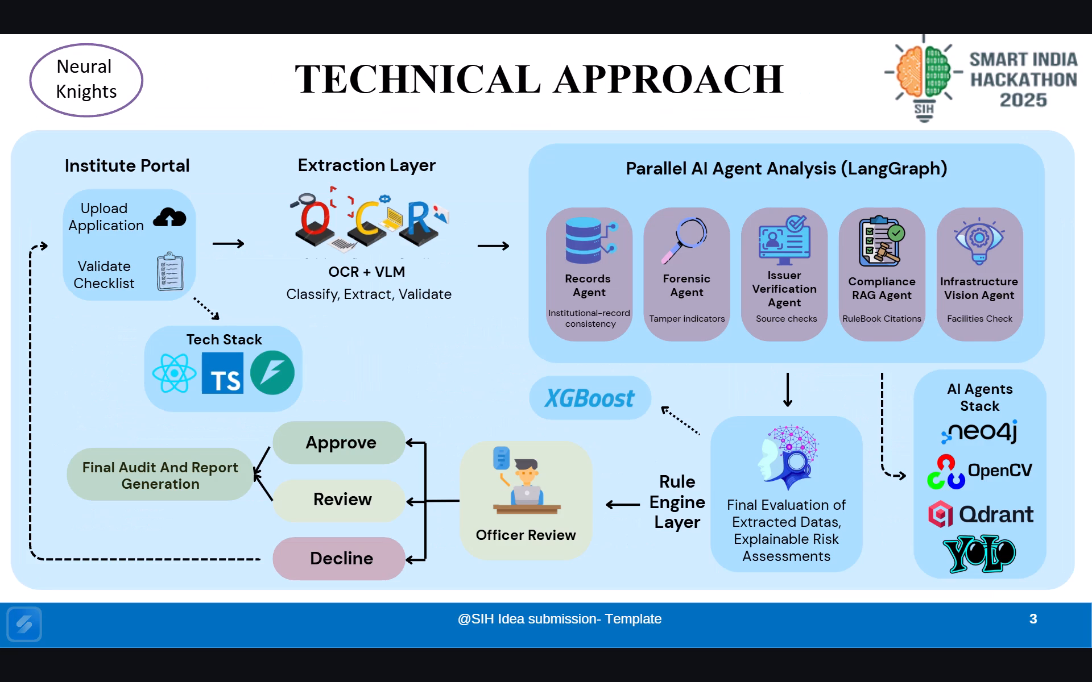
pyautogui.press('Right')
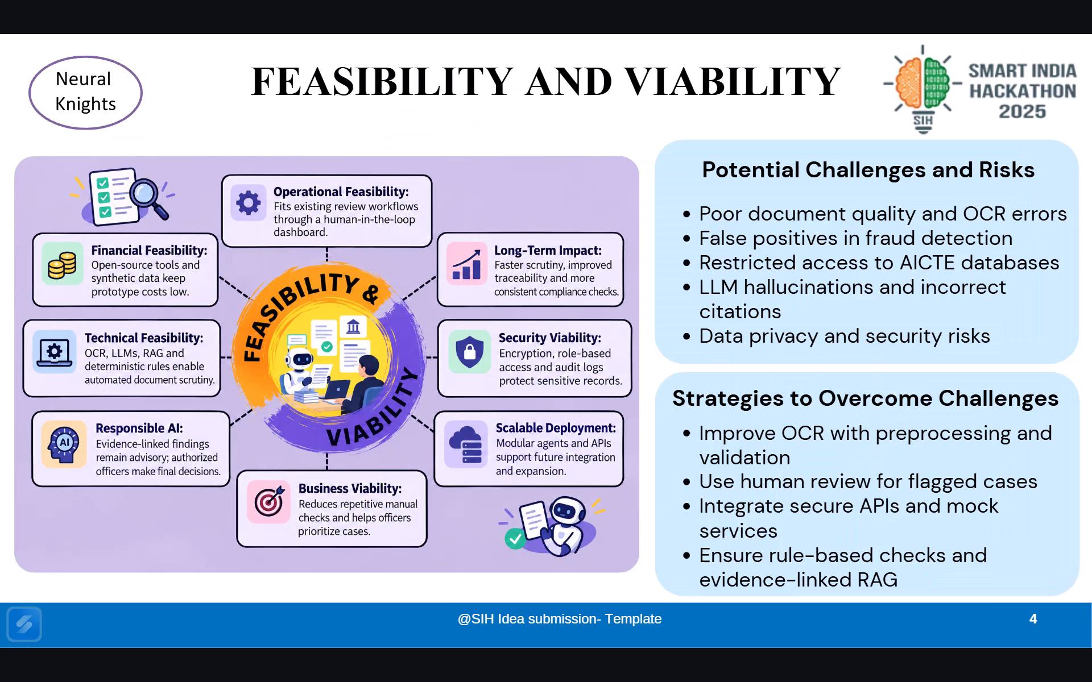
pyautogui.press('Right')
pyautogui.press('Right')
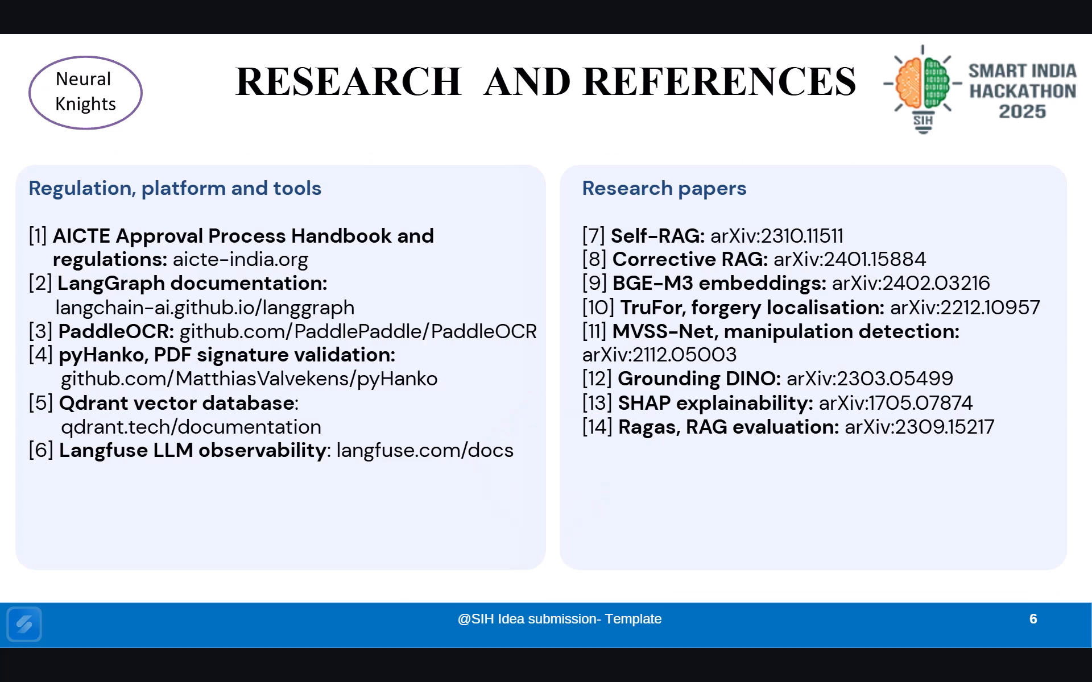
pyautogui.press('Right')
pyautogui.press('Left')
pyautogui.press('Left')
pyautogui.press('Left')
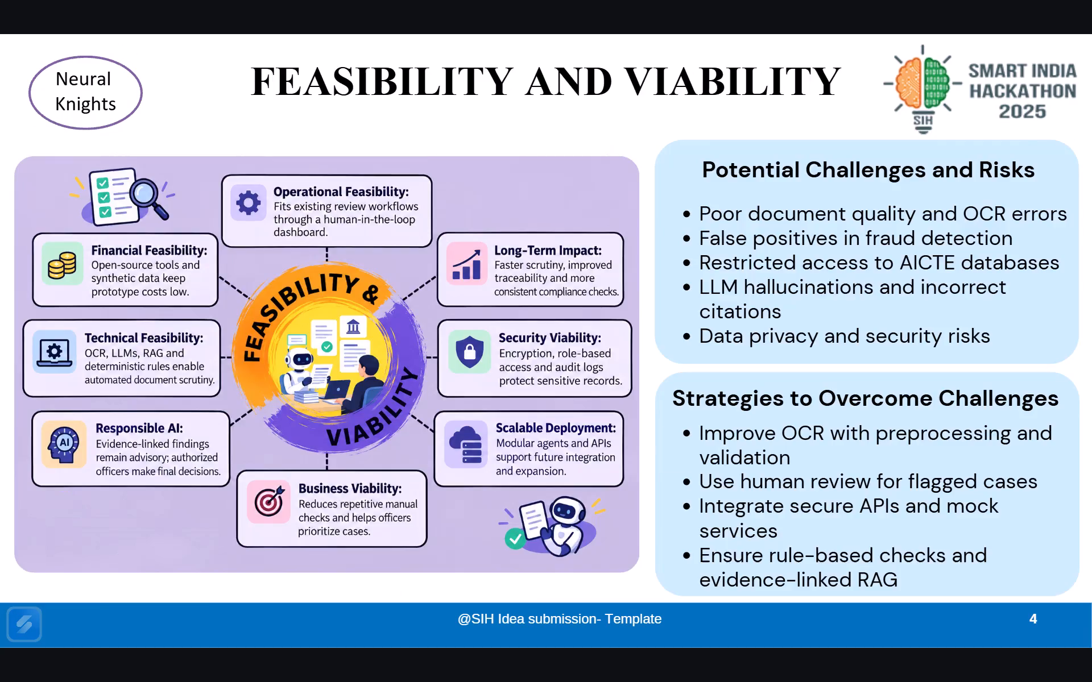